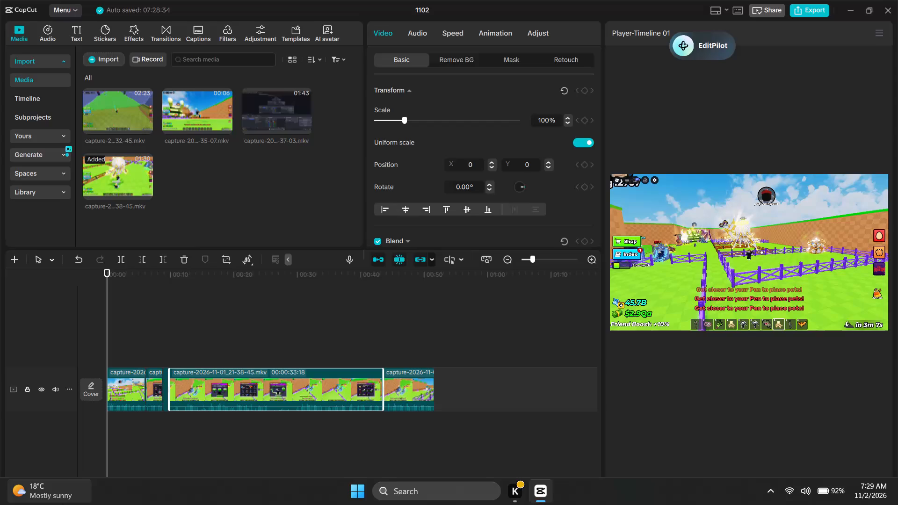
Split the long third gameplay clip at 00:00:29:19, just before the player walks back to the Fuse Machine.
key(space)
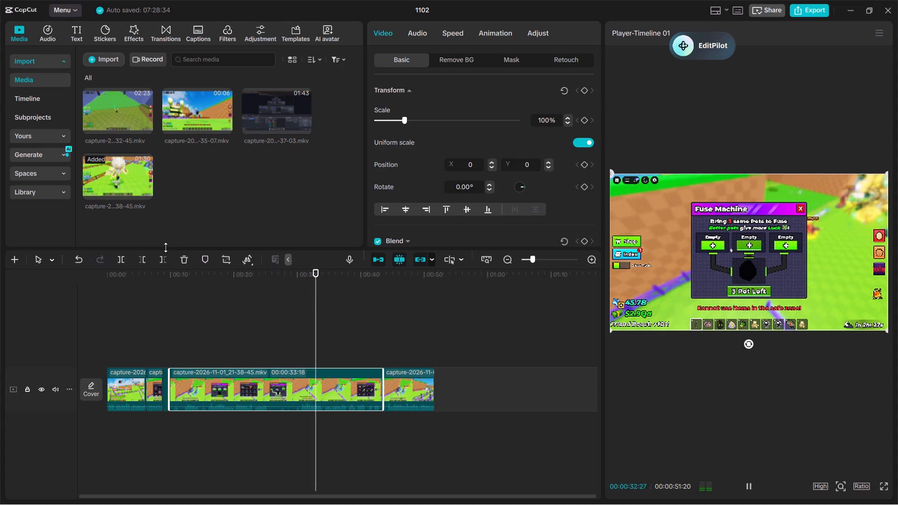
key(space)
key(ctrl+plus)
key(ctrl+plus)
key(ctrl+plus)
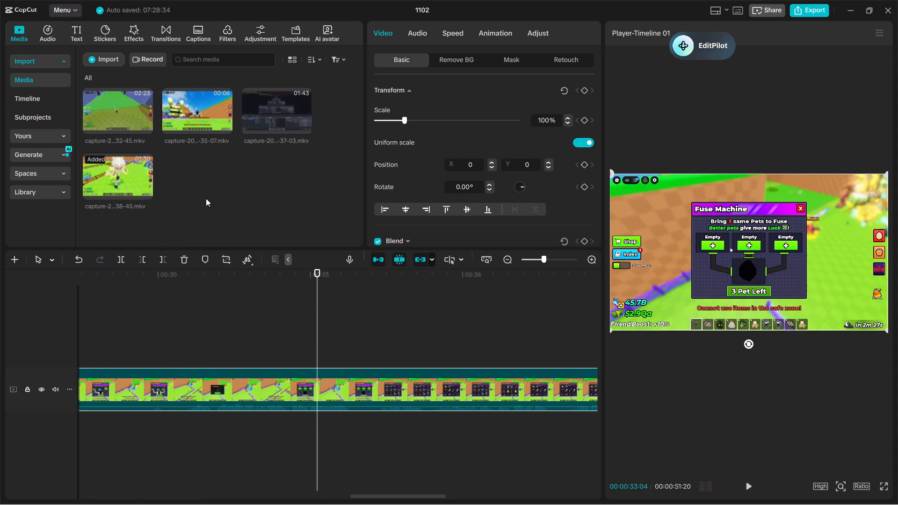
click(165, 325)
key(space)
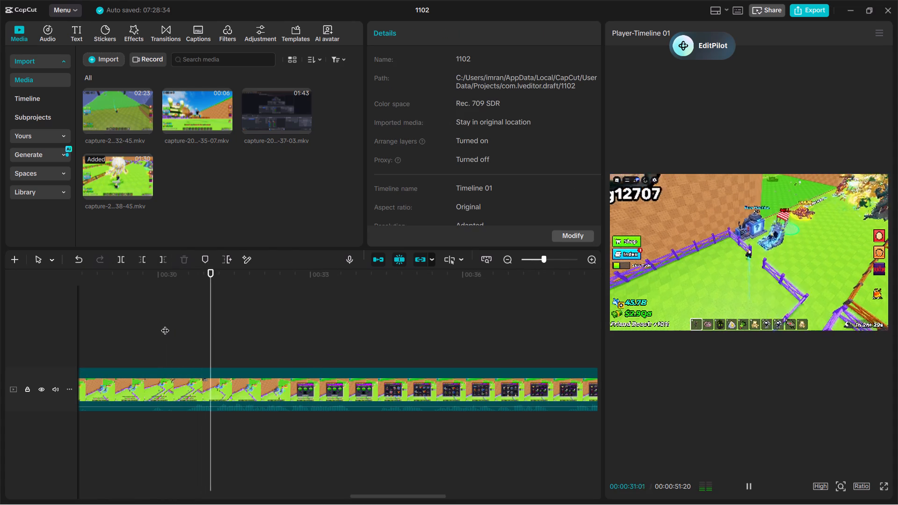
key(space)
click(139, 339)
key(space)
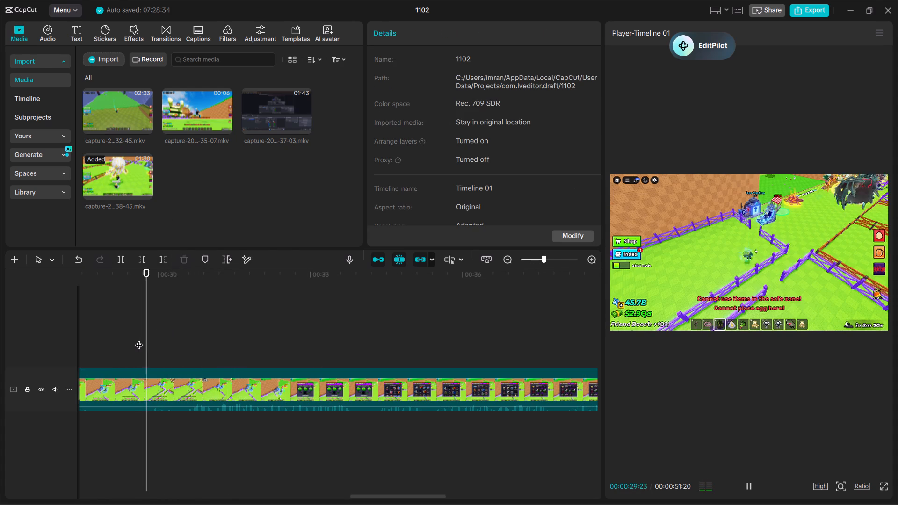
key(space)
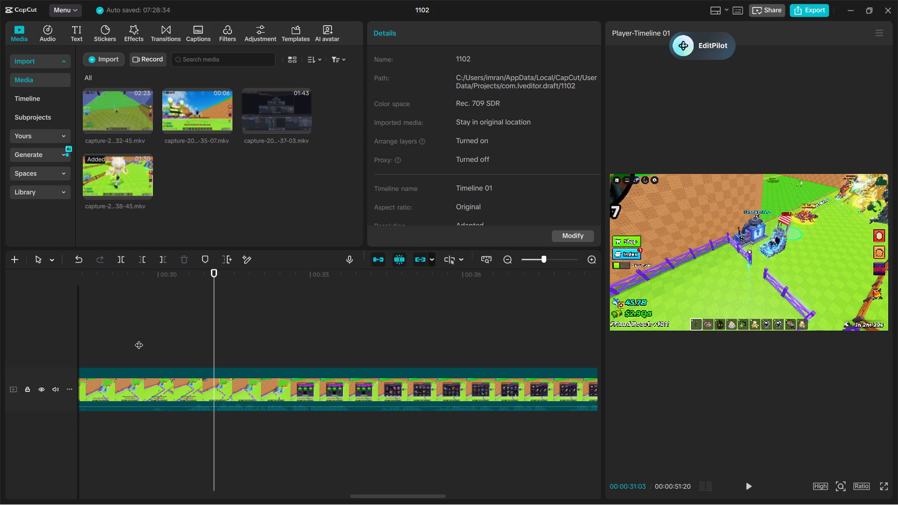
key(space)
key(space)
click(139, 339)
click(151, 380)
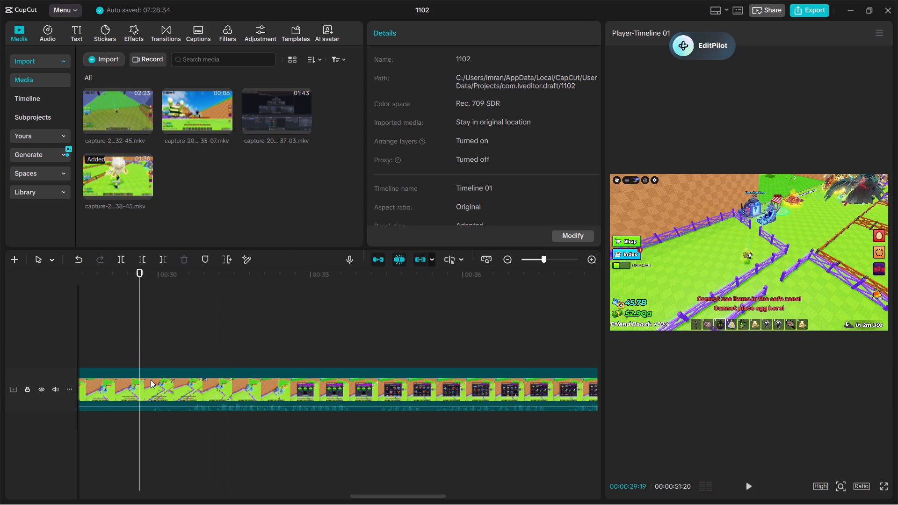
click(120, 253)
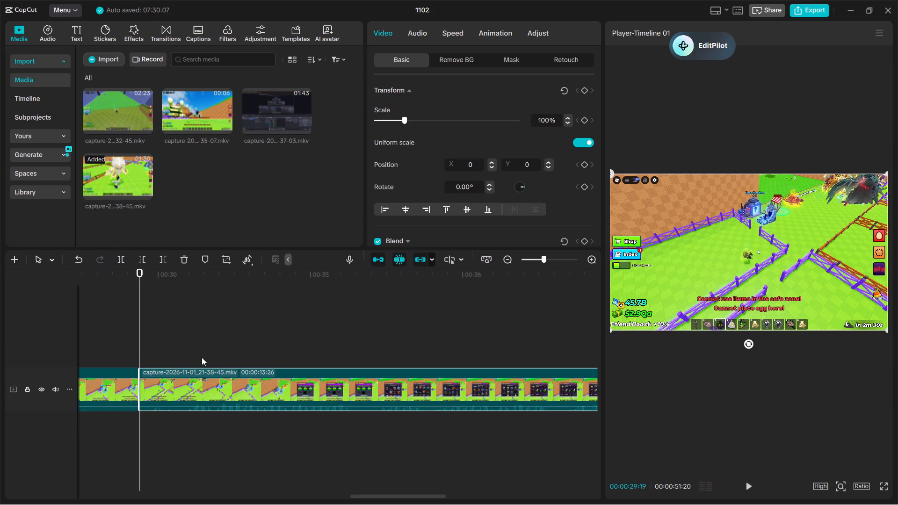
Trim away the start of the split-off clip up to 00:00:31:06.
key(space)
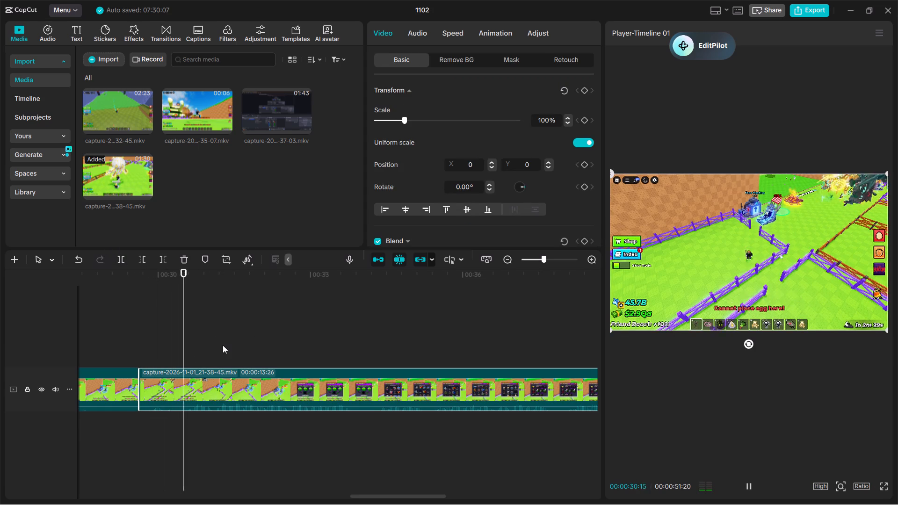
key(space)
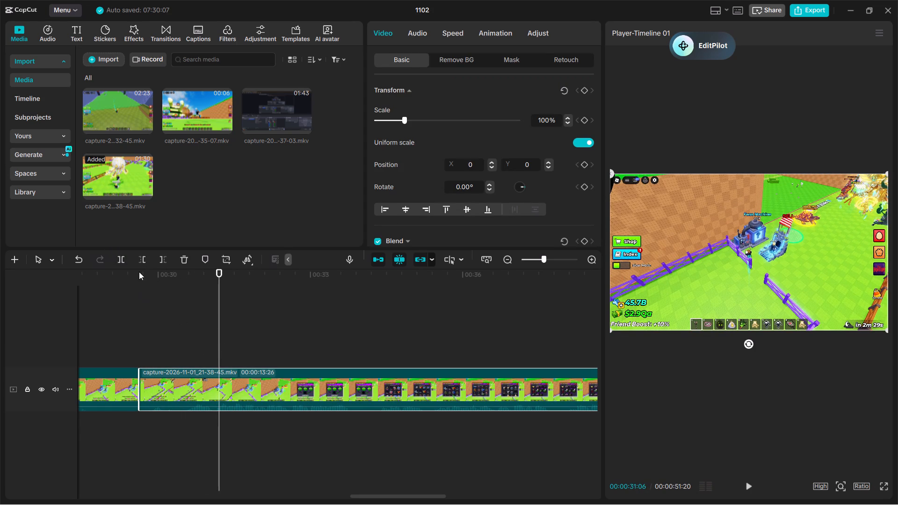
click(143, 261)
Trim the end of the preceding Fuse Machine clip back to 00:00:25:27, where all three pets are loaded.
key(space)
key(ctrl+minus)
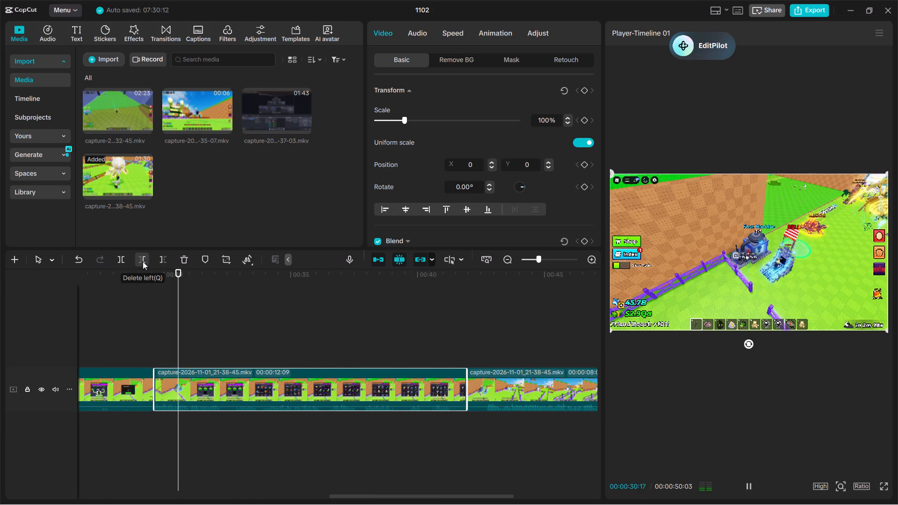
key(ctrl+minus)
key(ctrl+minus)
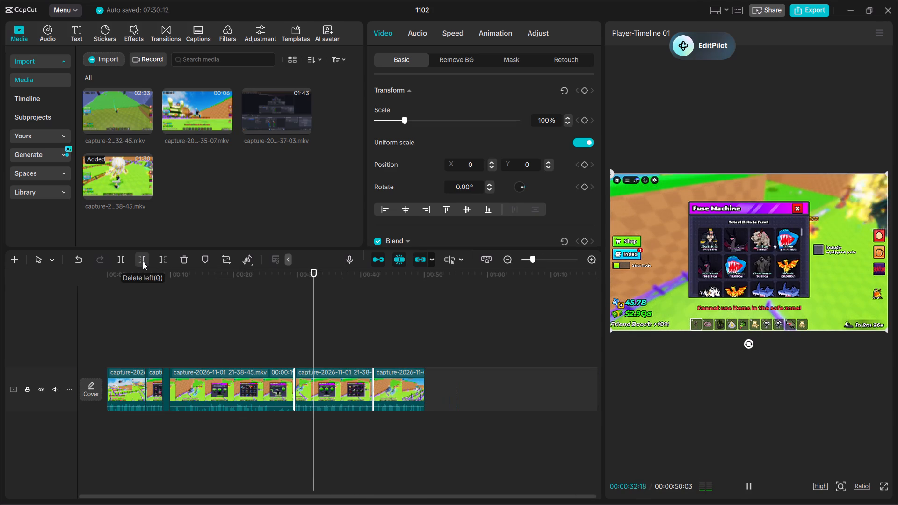
click(277, 337)
key(space)
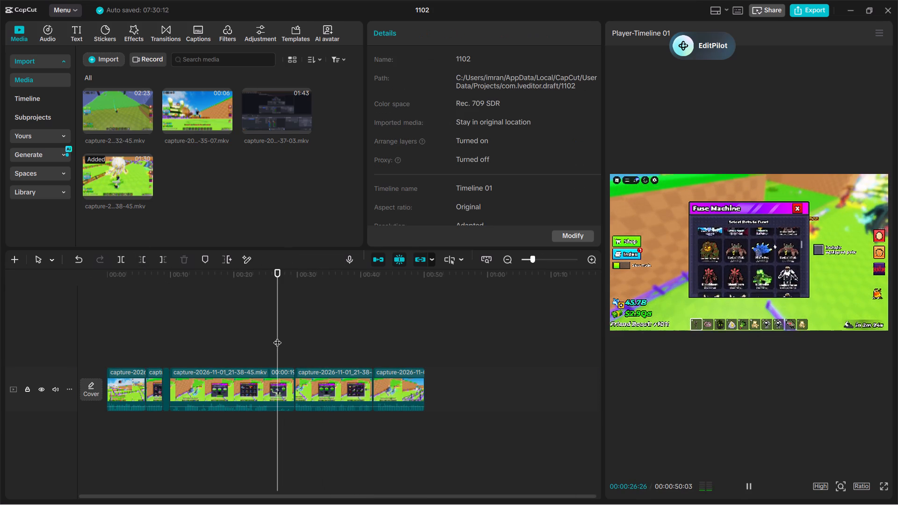
key(space)
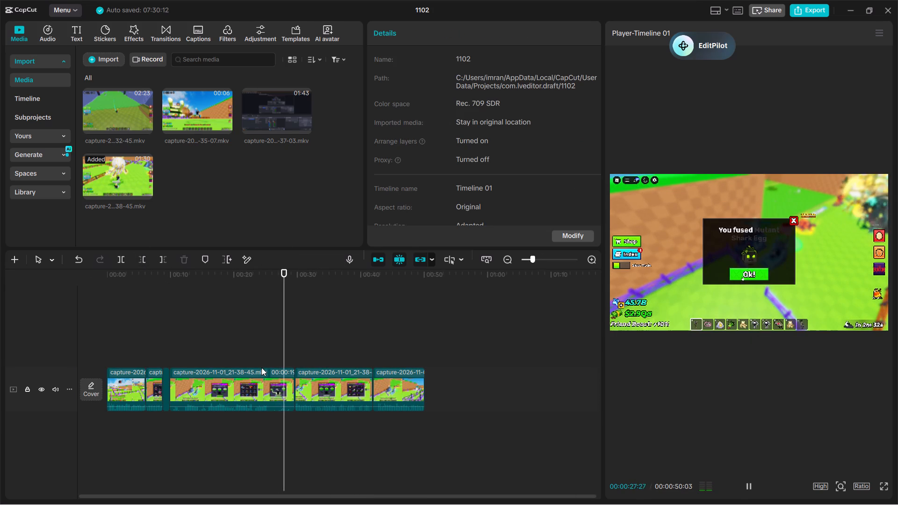
key(space)
click(261, 358)
drag(261, 358, 263, 356)
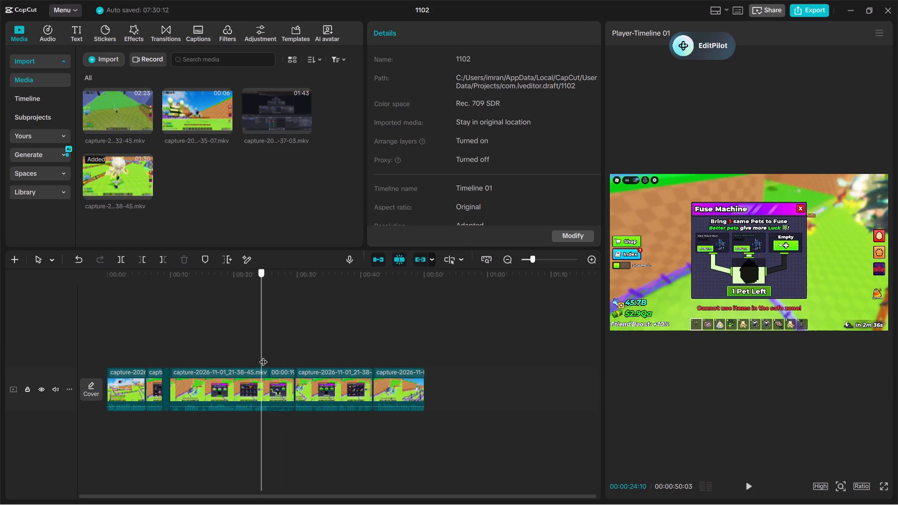
drag(263, 356, 271, 366)
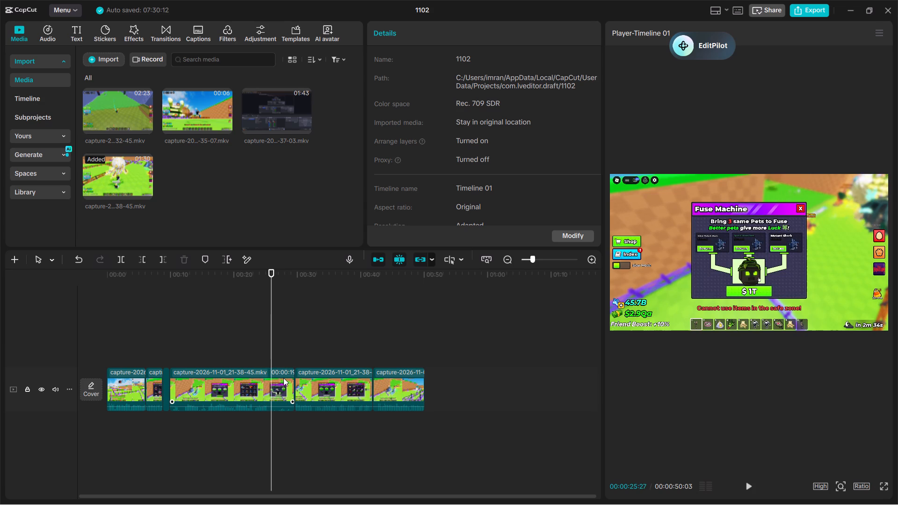
click(283, 378)
click(161, 258)
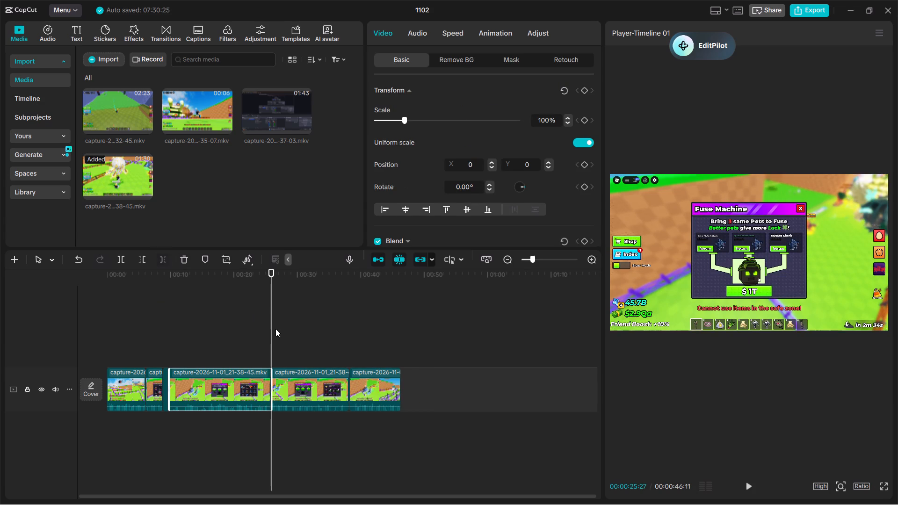
Play the timeline from just before the new cut through to the end to check the edits.
click(247, 339)
key(space)
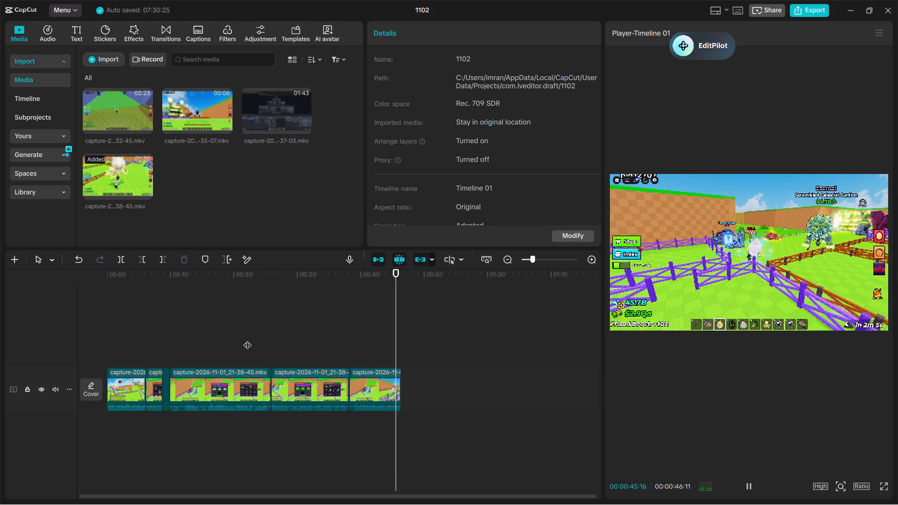
key(space)
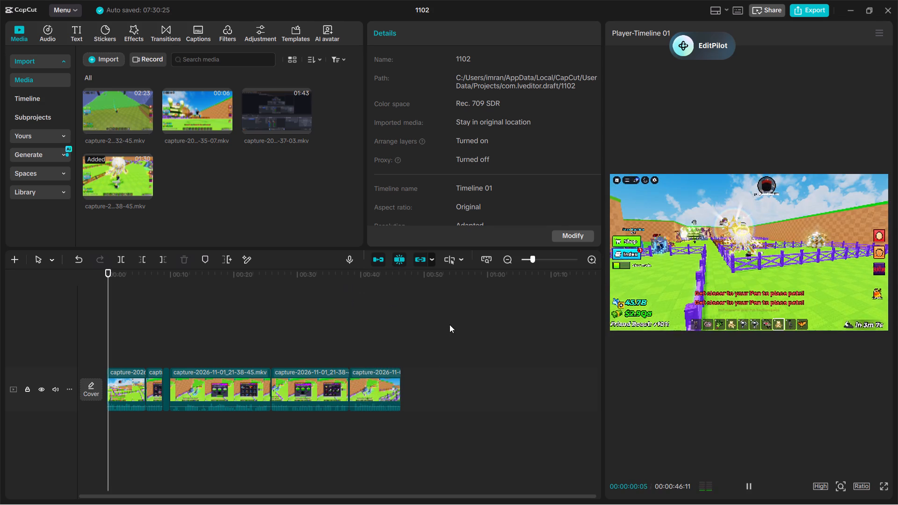
key(space)
Raise the audio volume of all timeline clips together to 12.7 dB.
drag(440, 384, 137, 390)
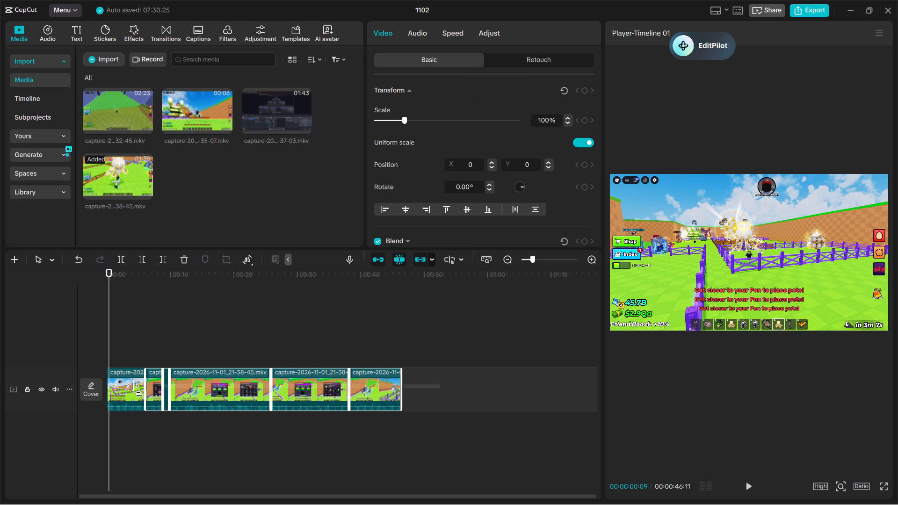
drag(137, 390, 69, 404)
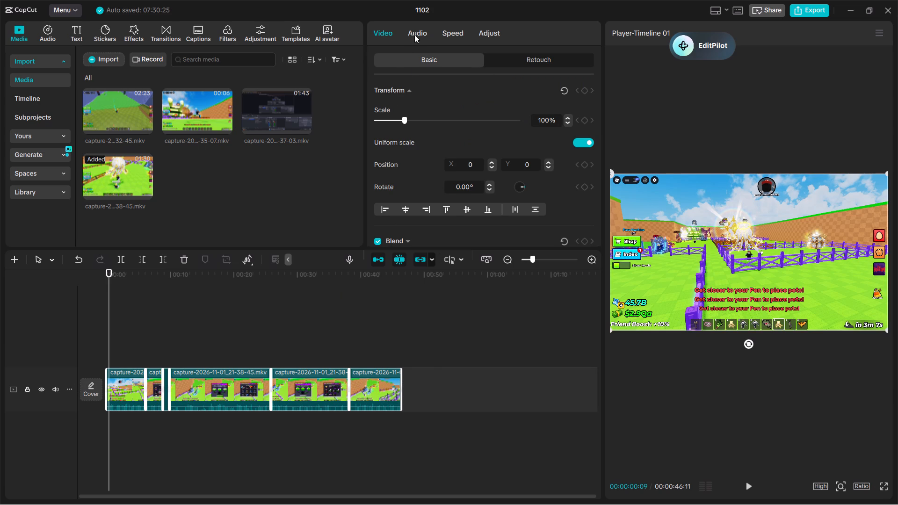
click(414, 35)
click(492, 120)
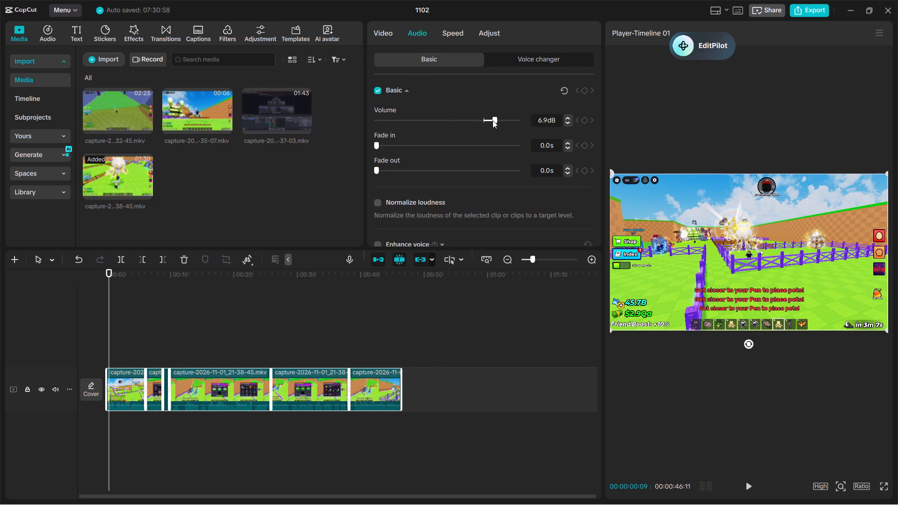
click(499, 122)
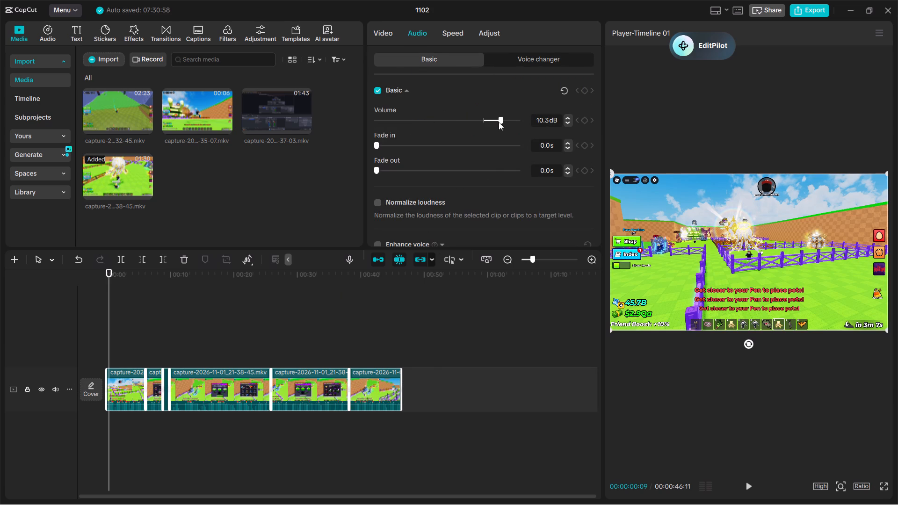
click(503, 122)
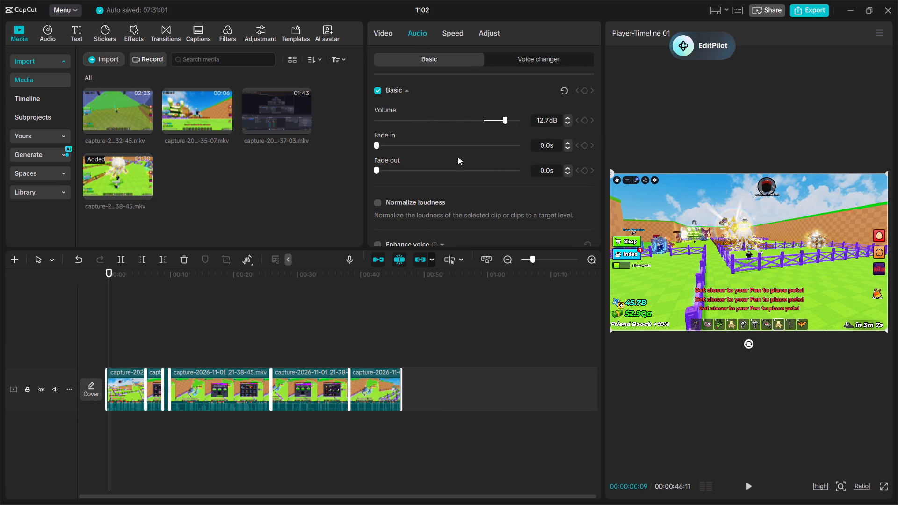
Play back the timeline from the beginning to check the clips' audio level.
click(110, 296)
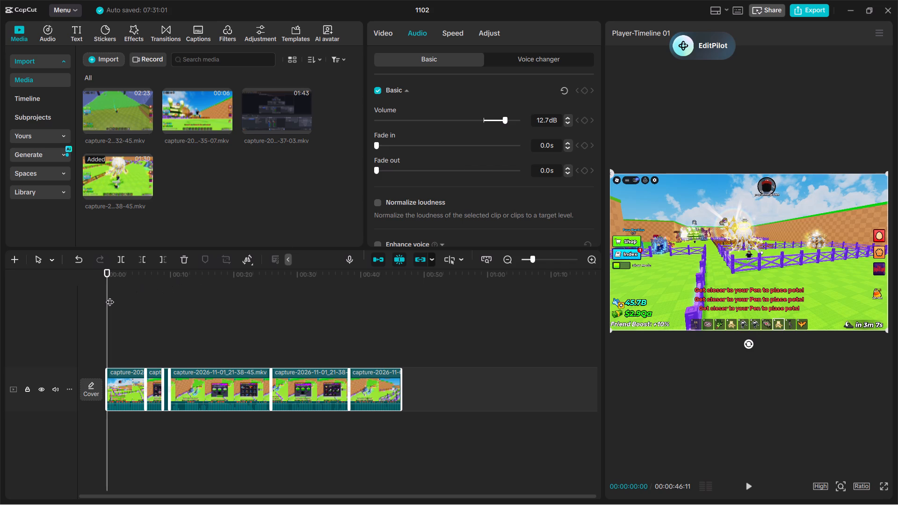
key(space)
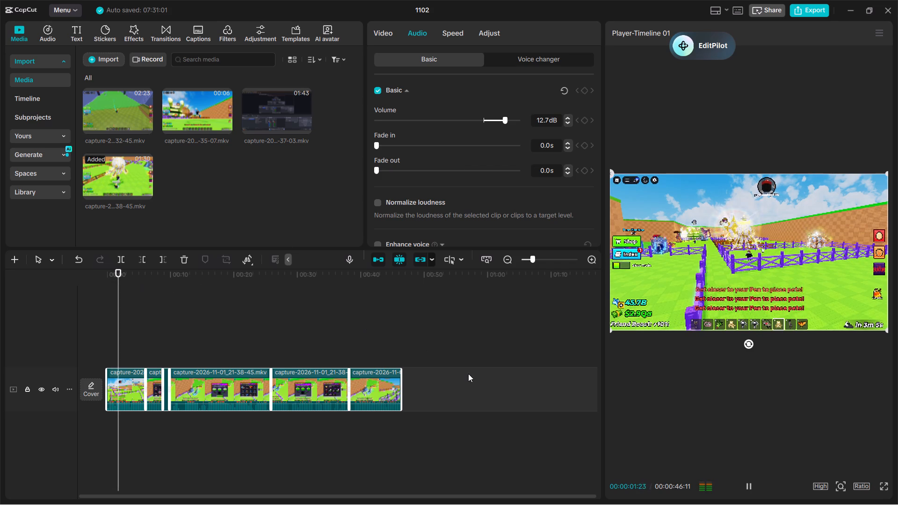
click(468, 374)
click(468, 374)
drag(403, 315, 0, 431)
key(space)
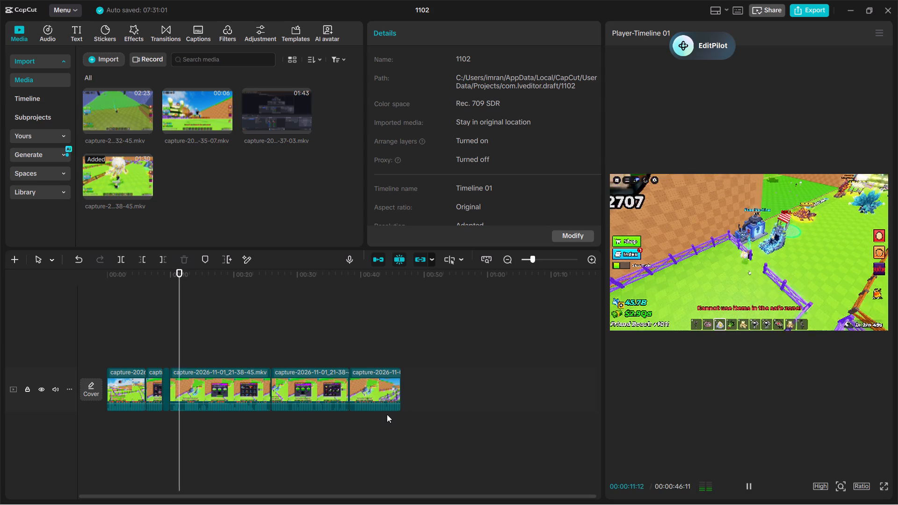
click(472, 390)
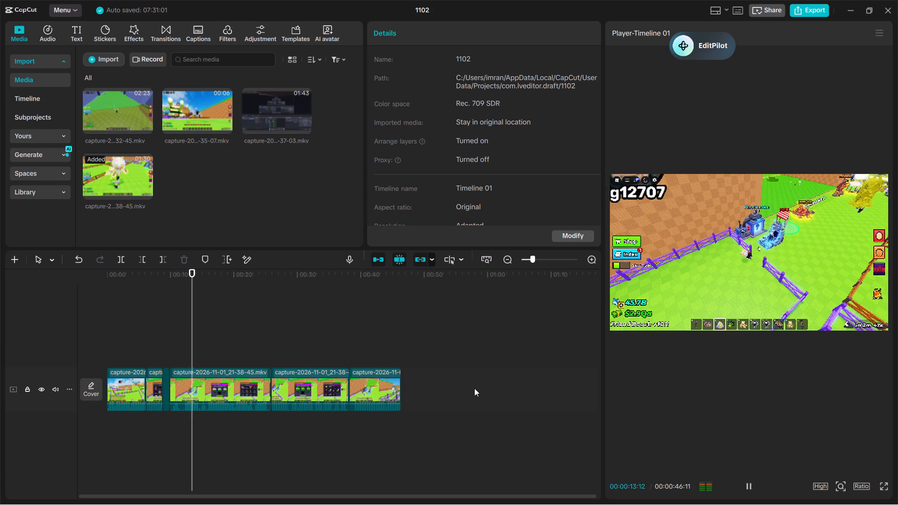
drag(405, 306, 24, 375)
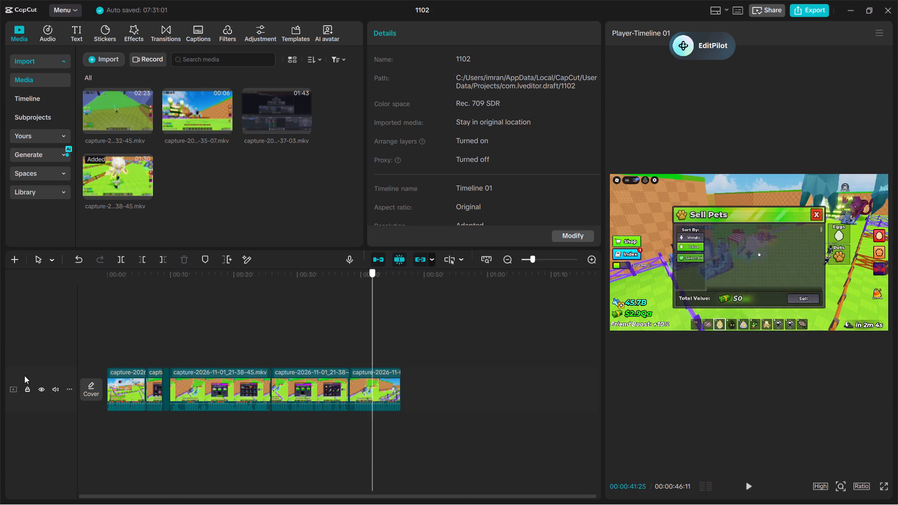
drag(24, 375, 0, 455)
key(space)
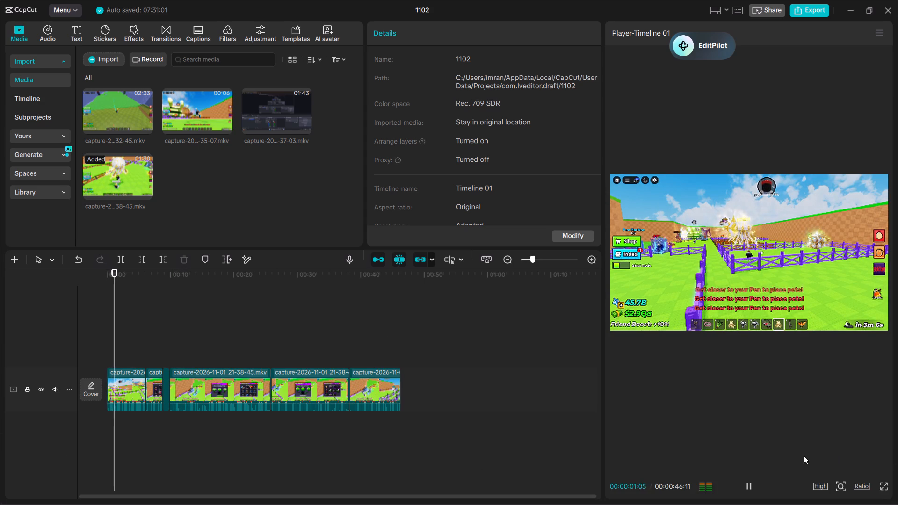
Set the project's aspect ratio to 9:16.
click(865, 482)
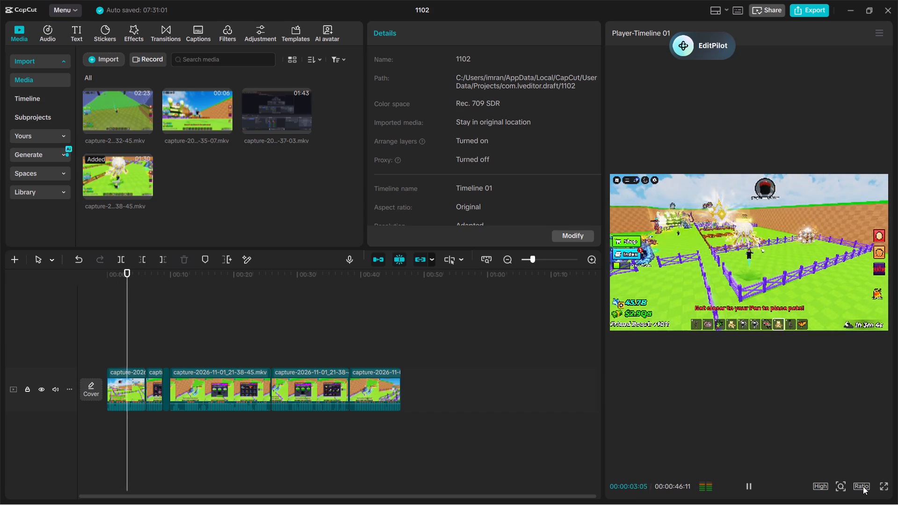
click(863, 486)
click(848, 446)
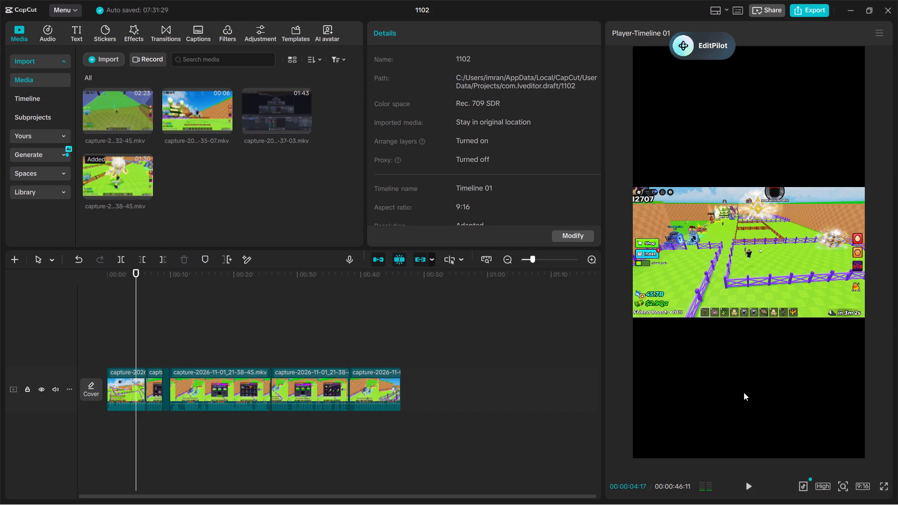
Find the moment the first pet is placed in the Fuse Machine and add a default text clip at 00:00:09:08.
key(space)
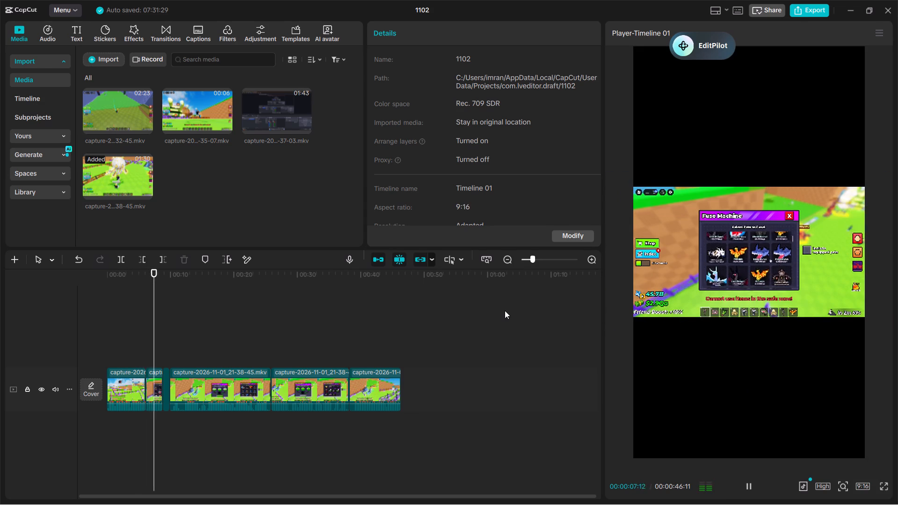
key(space)
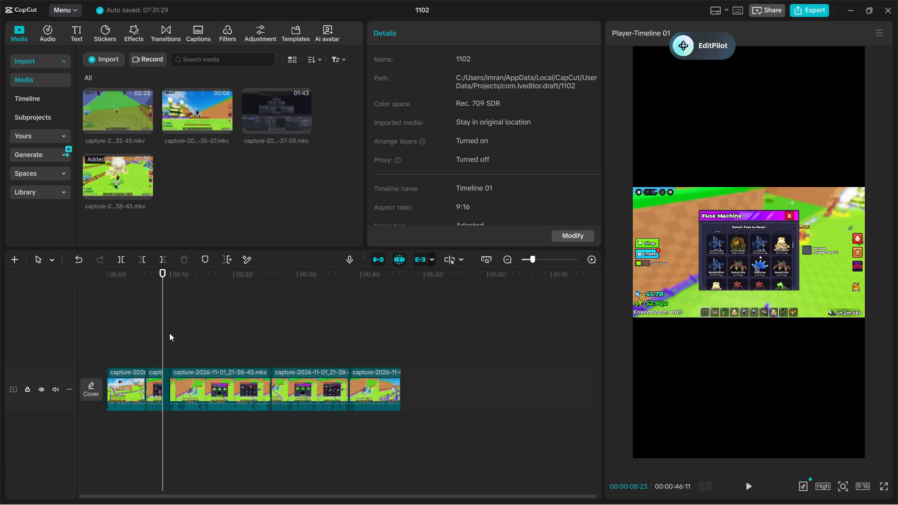
click(163, 339)
click(161, 341)
key(space)
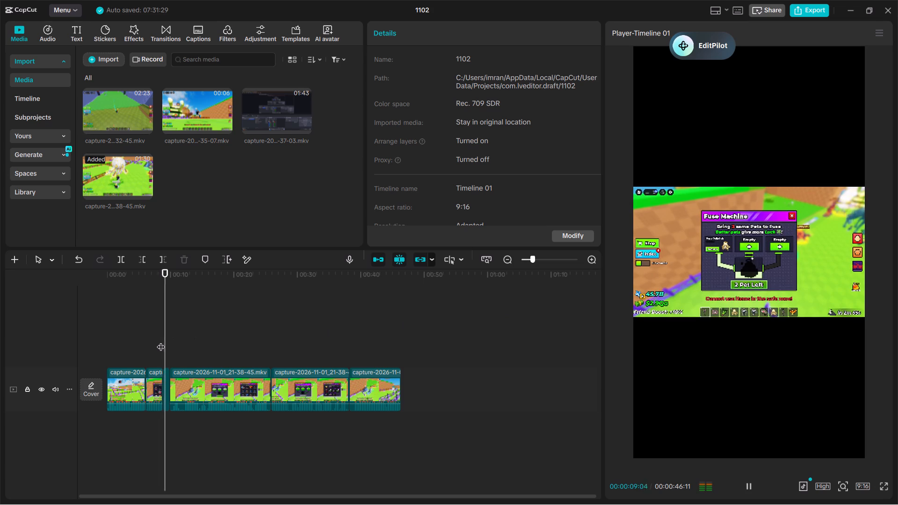
key(space)
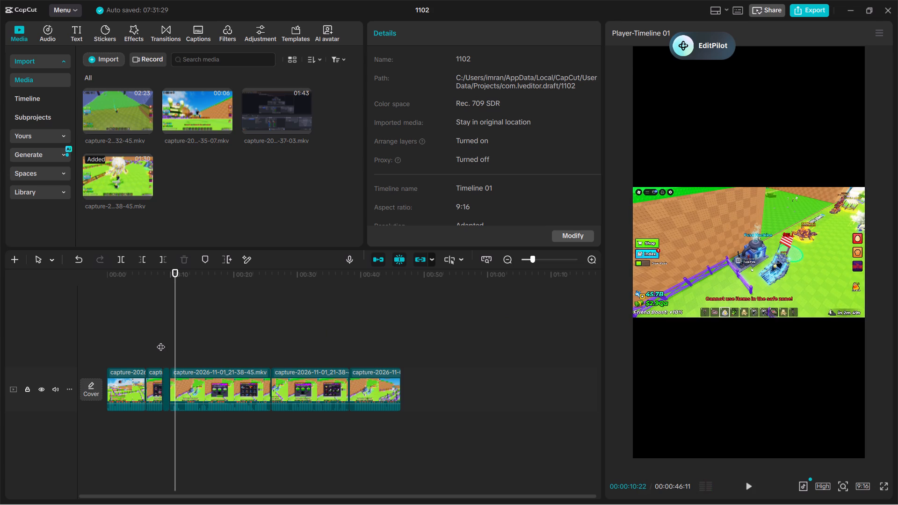
key(ctrl+plus)
key(ctrl+plus)
click(114, 347)
key(space)
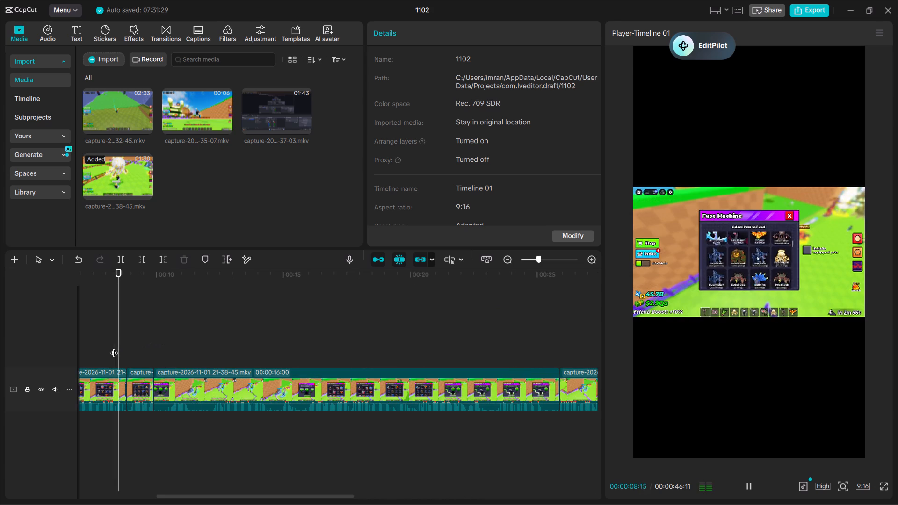
key(space)
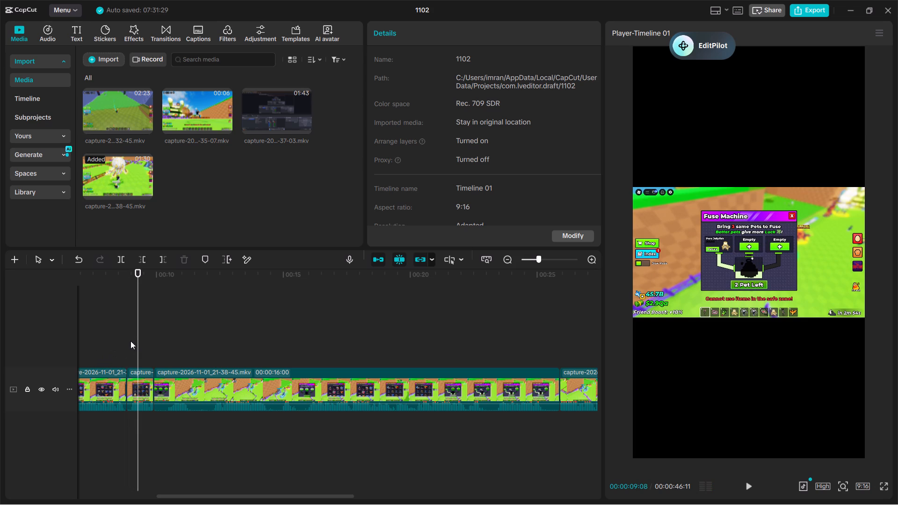
click(71, 35)
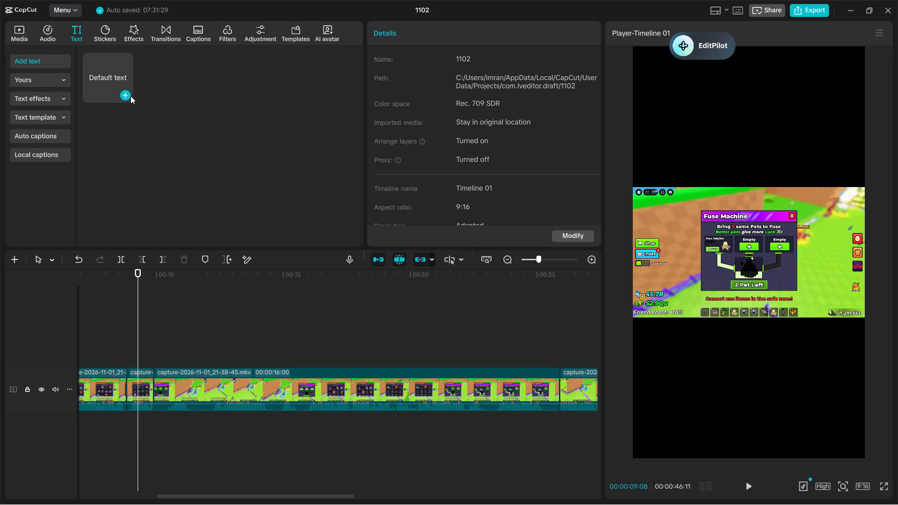
click(124, 94)
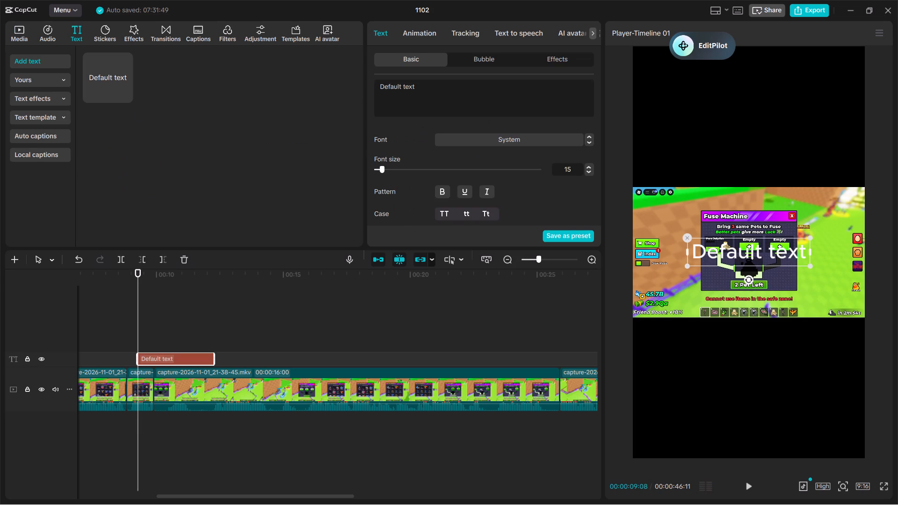
Change the new text to "1st fuse" and move it into the black area below the gameplay.
triple_click(470, 92)
key(BackSpace)
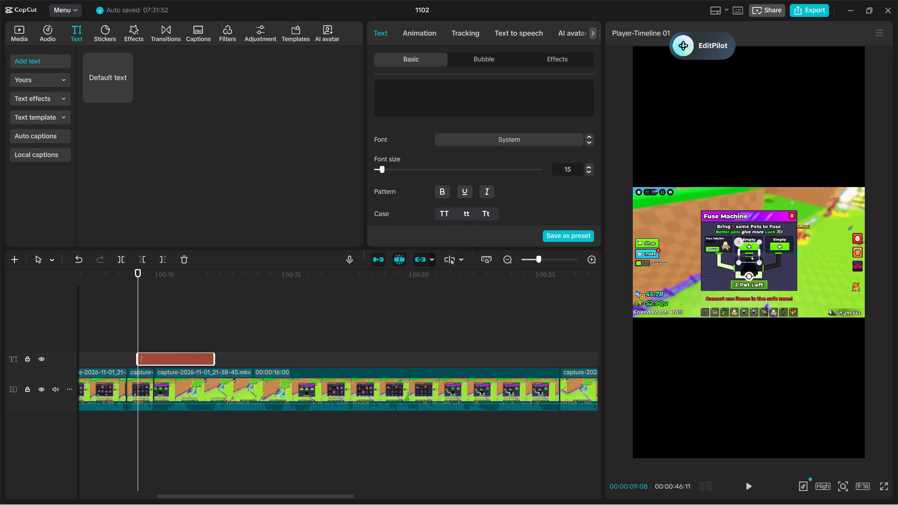
key(1)
key(BackSpace)
key(shift+exclam)
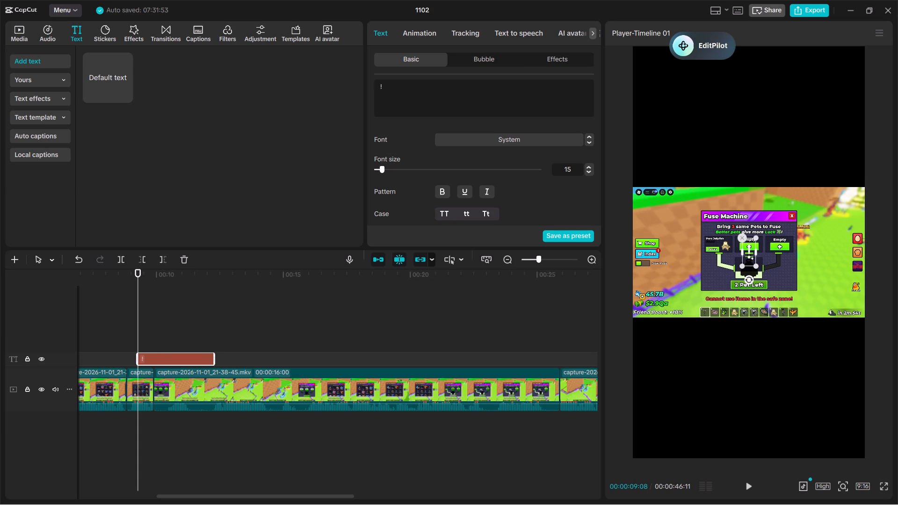
text(se)
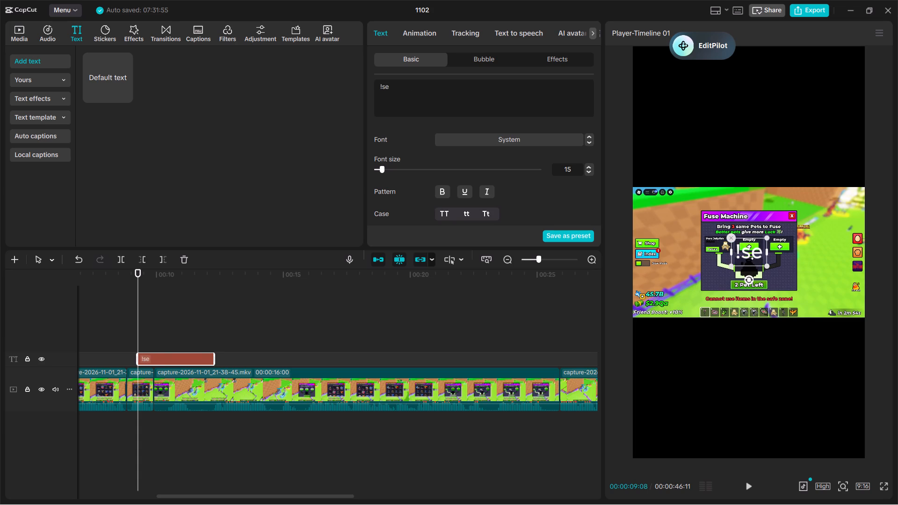
key(BackSpace)
key(t)
key(BackSpace)
key(BackSpace)
key(BackSpace)
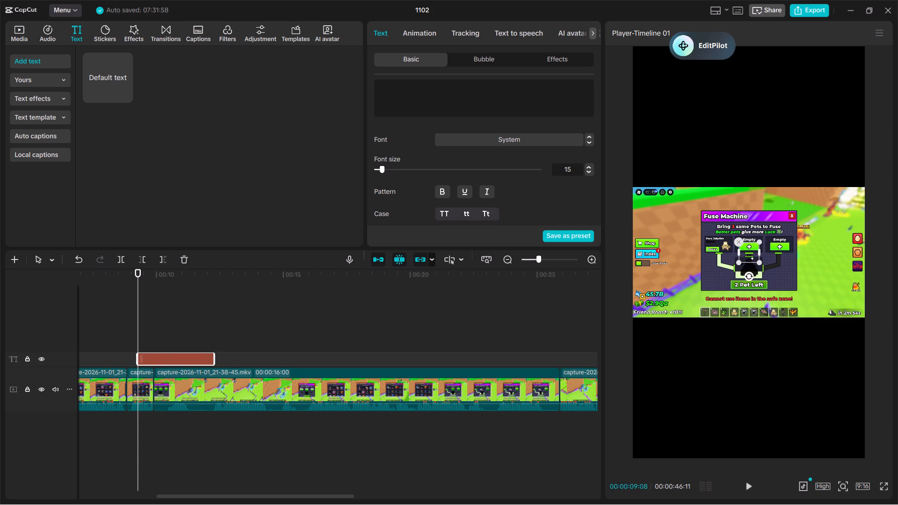
text(1sr)
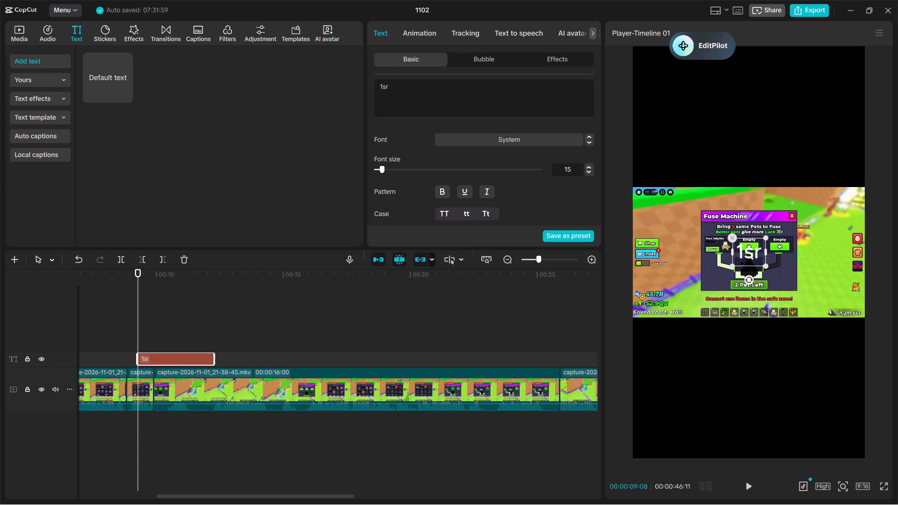
key(BackSpace)
text(t)
key(space)
text(fusa)
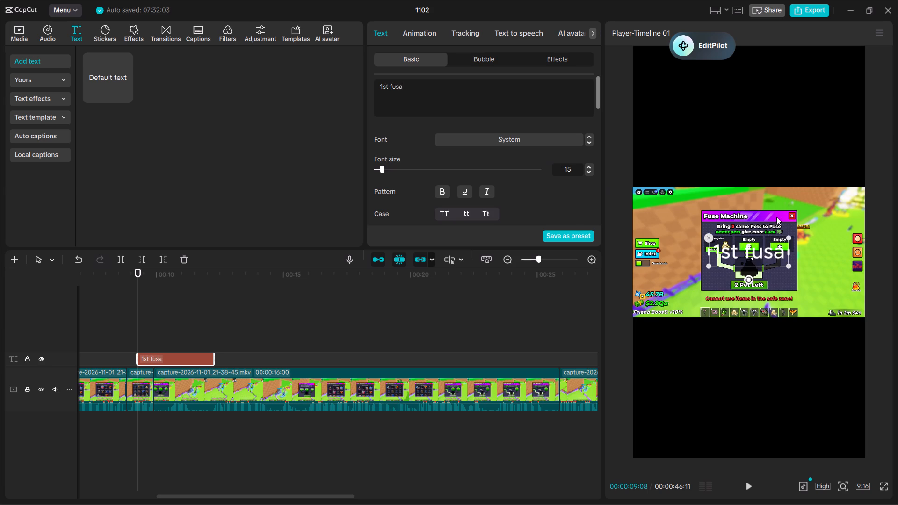
drag(771, 255, 770, 355)
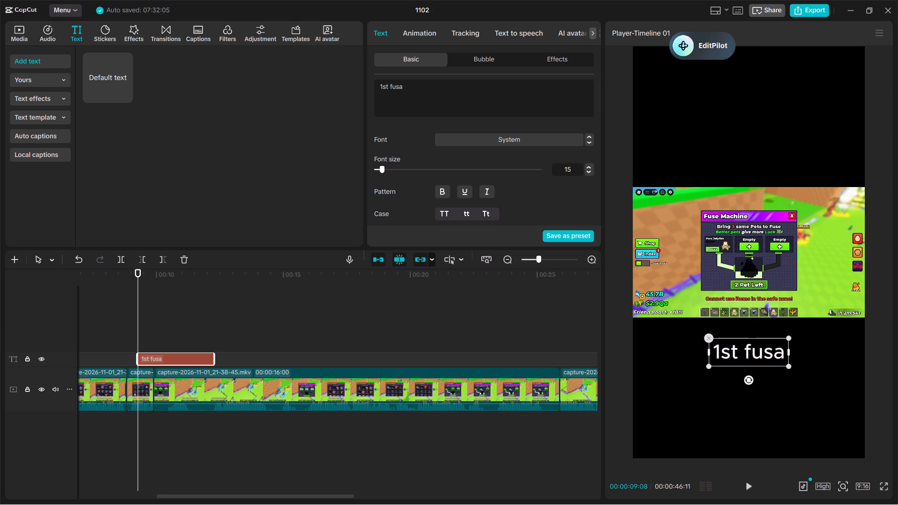
click(456, 92)
key(BackSpace)
key(e)
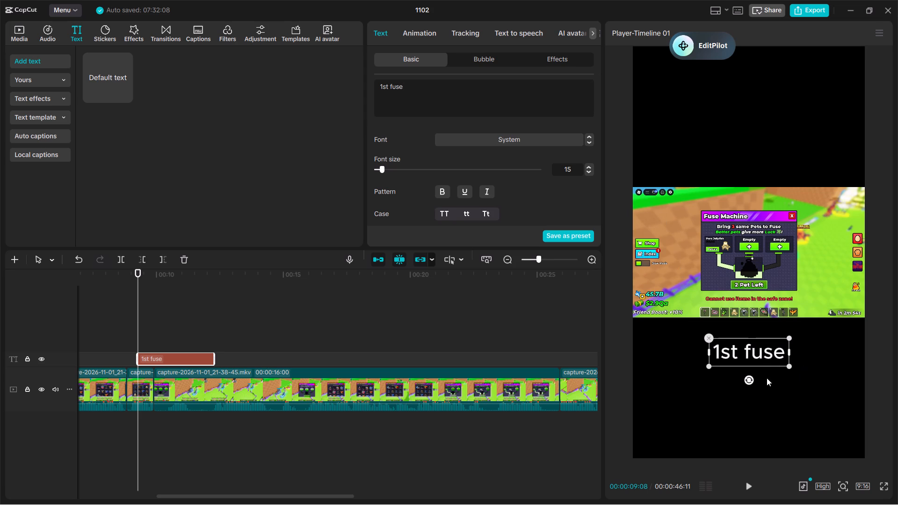
Enlarge the "1st fuse" caption slightly and set it a little lower, centred in the black area below the gameplay.
drag(760, 346, 757, 366)
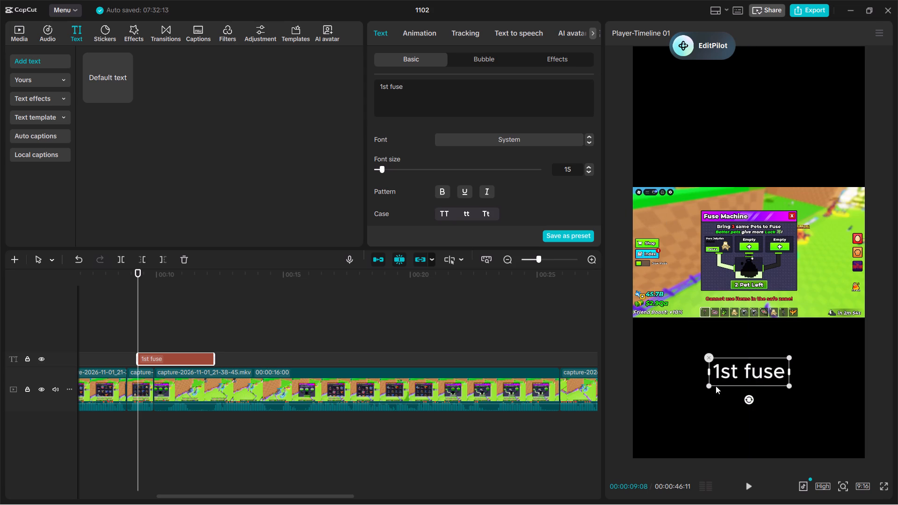
drag(705, 392, 701, 396)
click(744, 372)
click(726, 380)
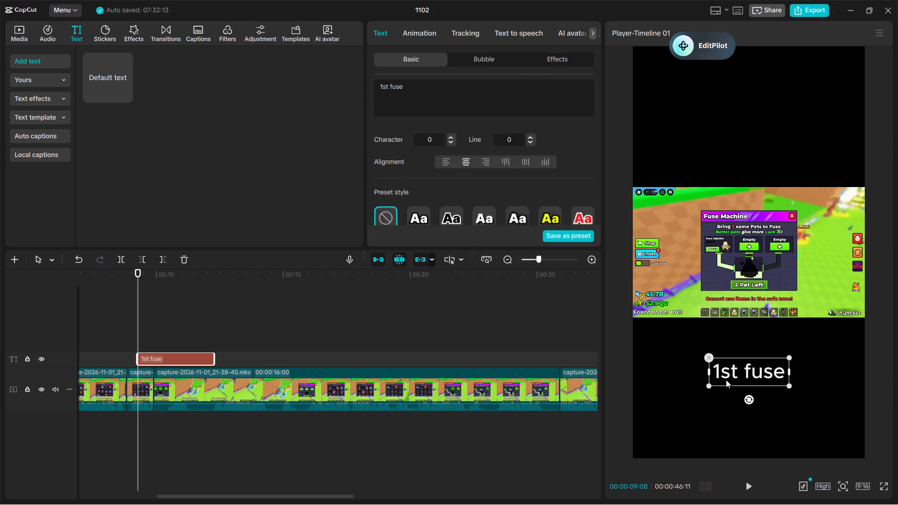
drag(710, 388, 695, 402)
drag(762, 378, 776, 378)
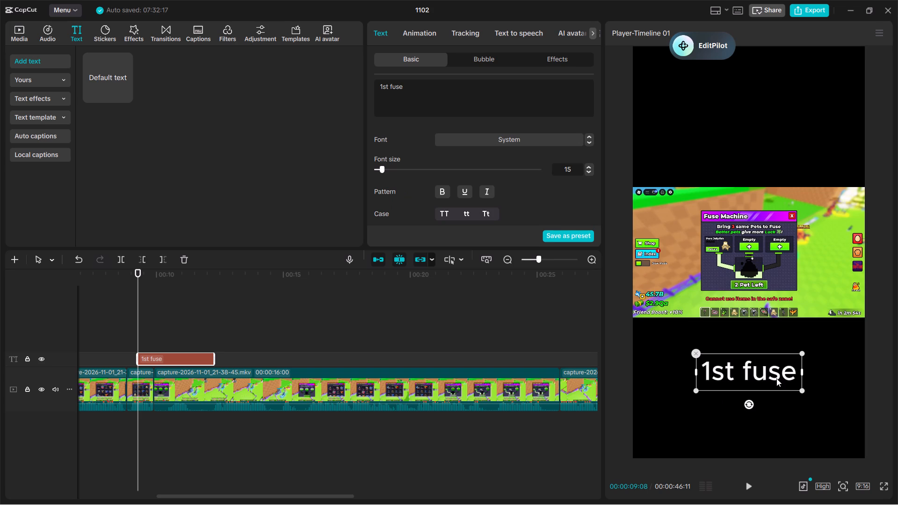
drag(776, 378, 789, 378)
click(763, 374)
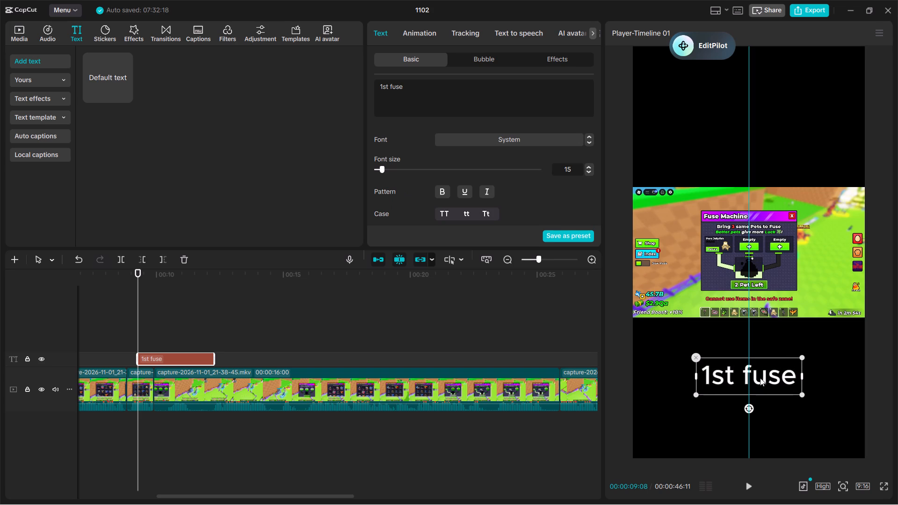
Play the captioned section and trim the end of the "1st fuse" text clip to about 00:00:11:11.
key(space)
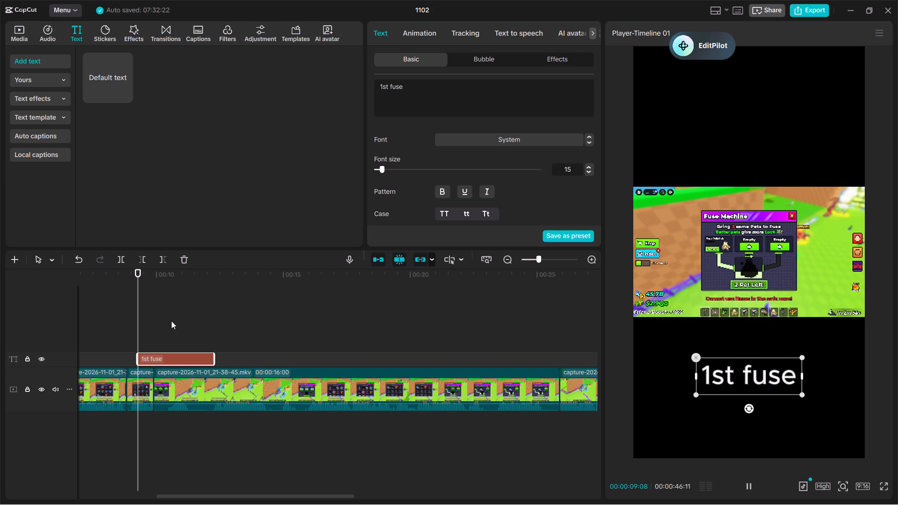
key(ctrl+minus)
key(ctrl+minus)
key(space)
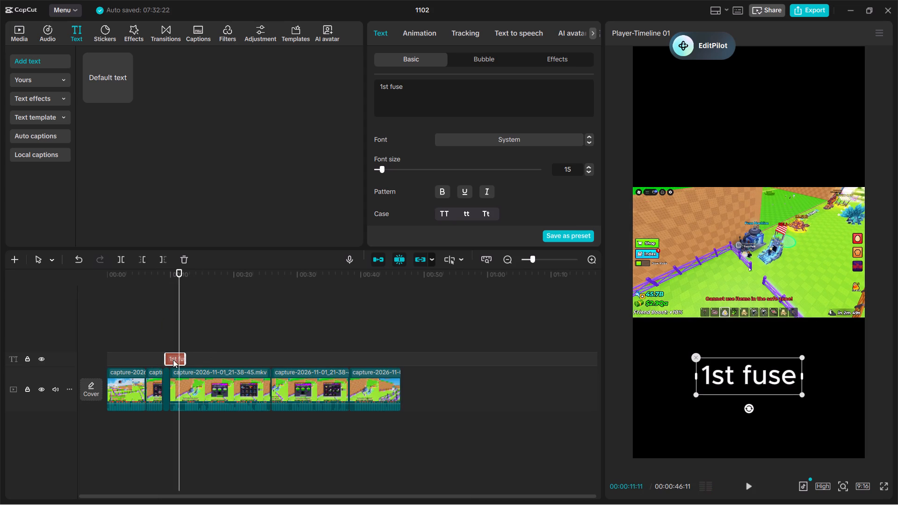
drag(183, 361, 177, 363)
Play on to the pet selection for the second fuse and paste a copy of the "1st fuse" text clip at 00:00:21:18.
key(space)
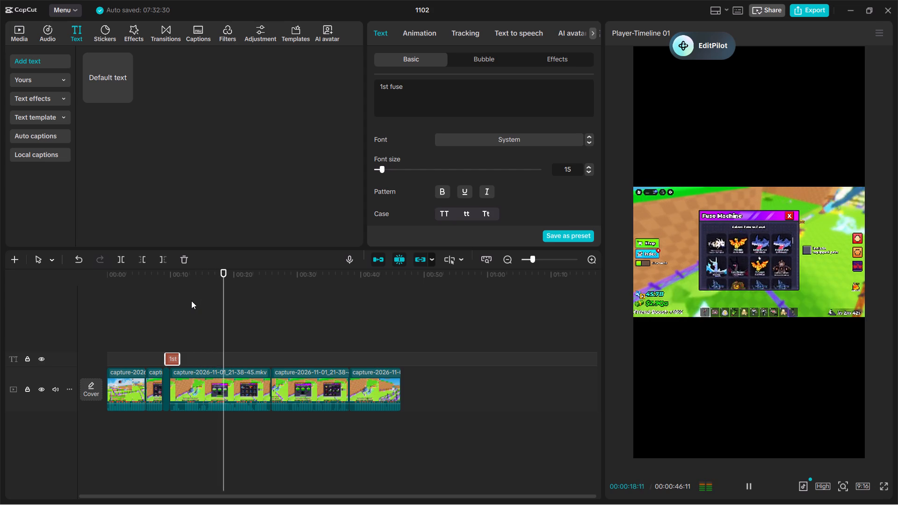
key(space)
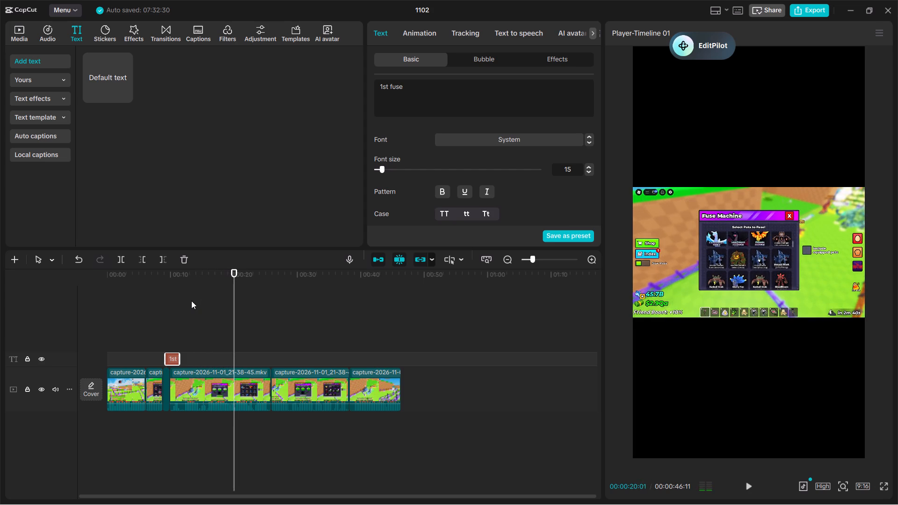
key(space)
key(space)
key(space)
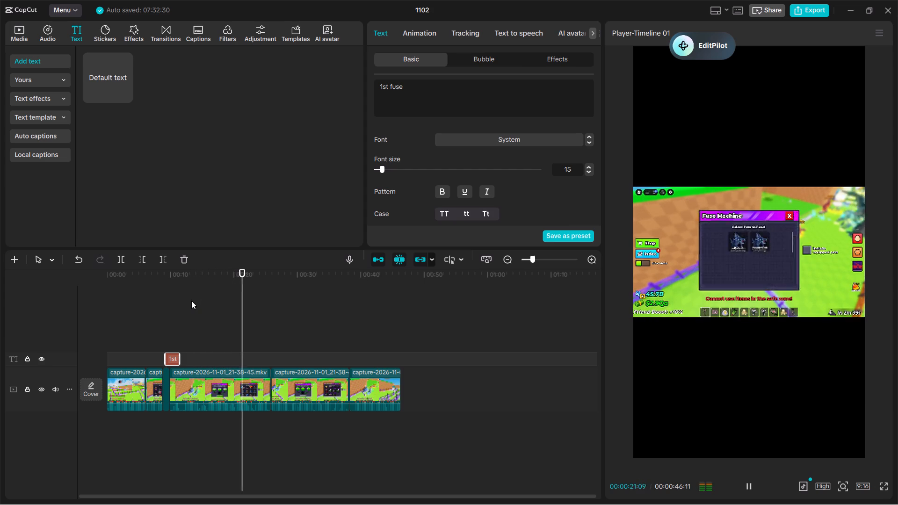
key(space)
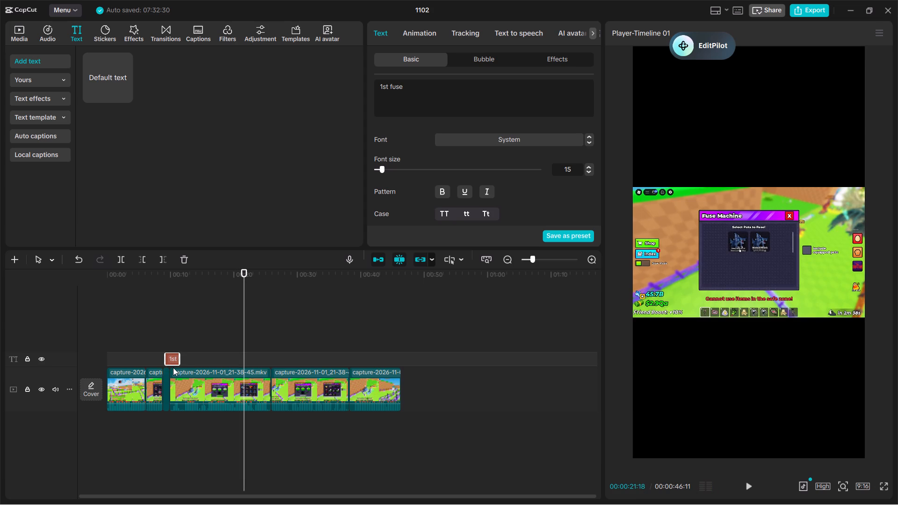
key(ctrl+c)
key(ctrl+v)
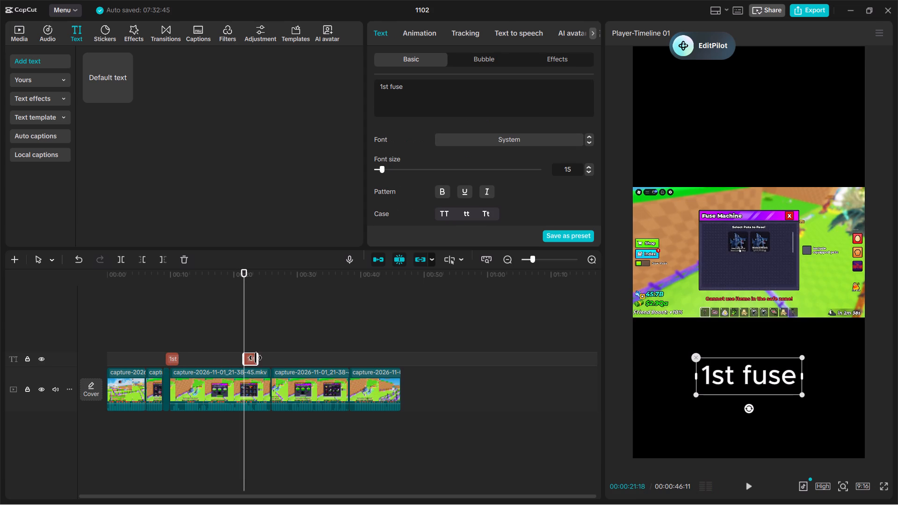
Change the copied caption's text to "2nd fuse".
click(386, 100)
key(Left)
key(Left)
key(Left)
key(Left)
key(Left)
key(Left)
key(Left)
key(Left)
key(Left)
key(Left)
key(Left)
key(Left)
key(Left)
key(Right)
key(BackSpace)
key(2)
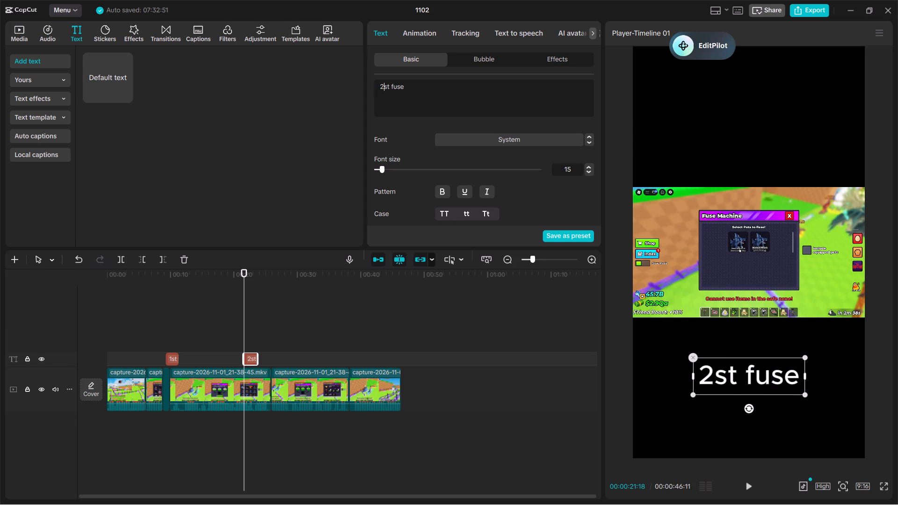
key(Right)
key(Right)
key(BackSpace)
key(BackSpace)
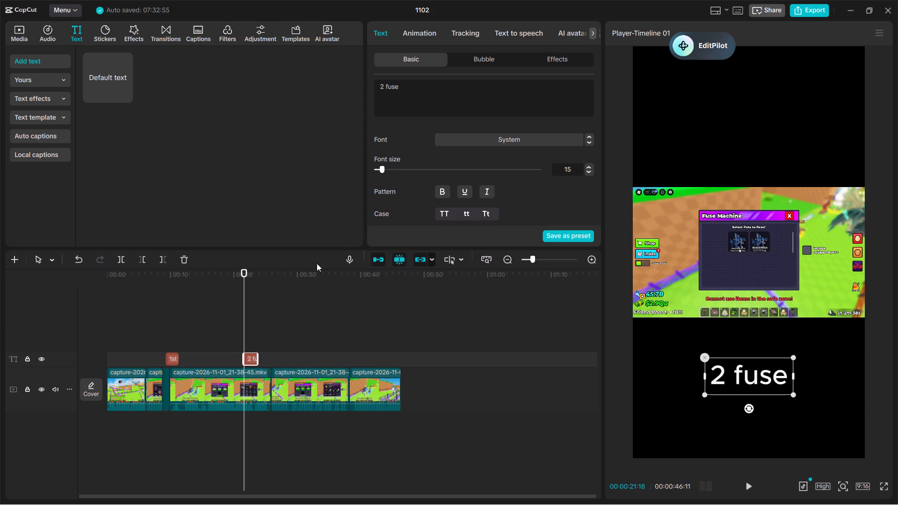
text(nd)
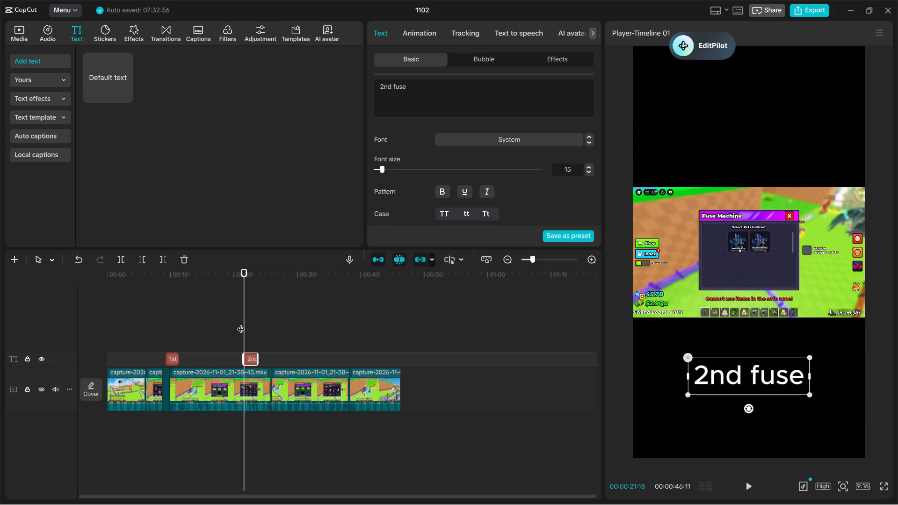
Play on to the third fuse and paste a copy of the "1st fuse" text clip at 00:00:36:19.
click(241, 323)
key(space)
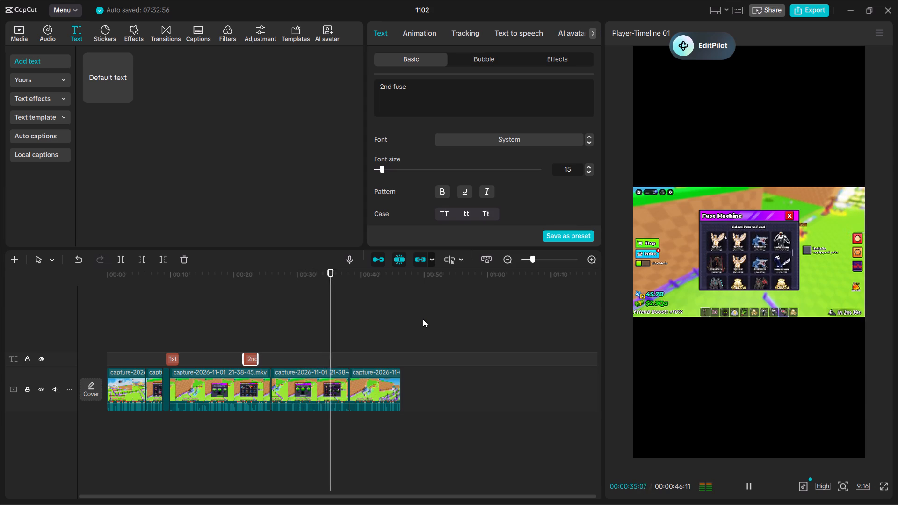
key(space)
key(space)
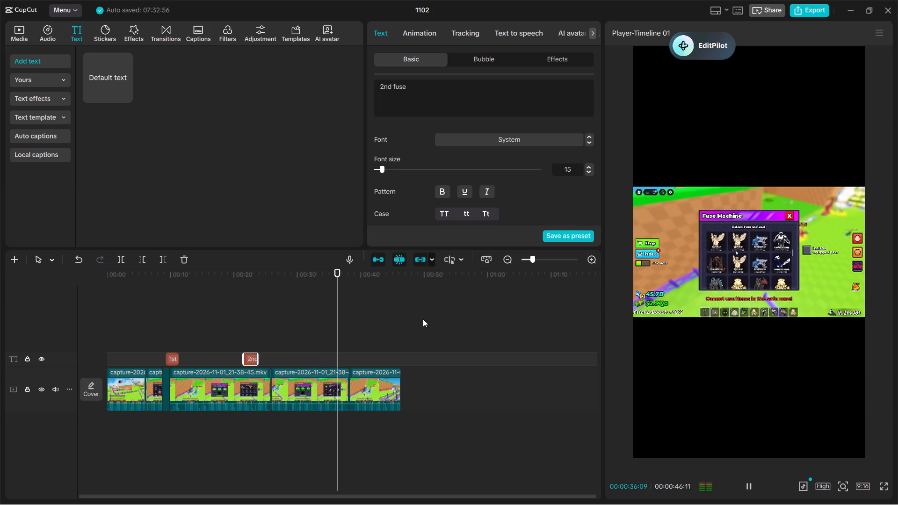
key(space)
key(ctrl+v)
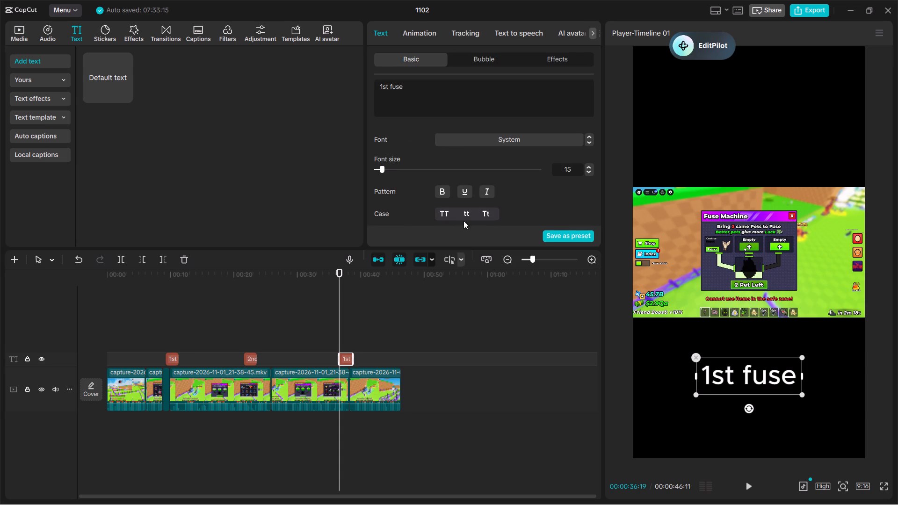
Change the newly pasted caption's text to "3rd fuse".
click(397, 100)
key(Left)
key(Left)
key(Left)
key(Left)
key(Left)
key(BackSpace)
key(BackSpace)
key(BackSpace)
key(BackSpace)
key(BackSpace)
key(BackSpace)
key(BackSpace)
key(BackSpace)
key(BackSpace)
key(BackSpace)
key(BackSpace)
key(BackSpace)
key(BackSpace)
key(BackSpace)
key(BackSpace)
key(BackSpace)
key(BackSpace)
key(BackSpace)
key(BackSpace)
key(BackSpace)
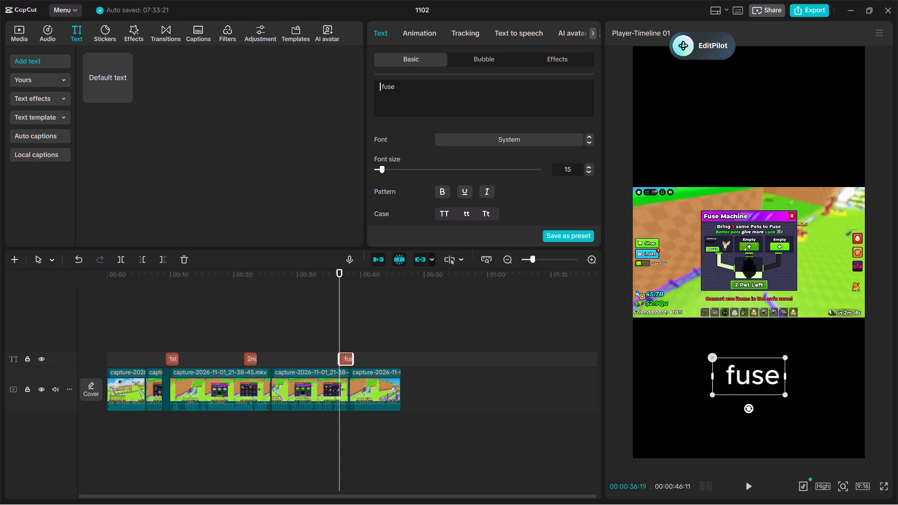
key(3)
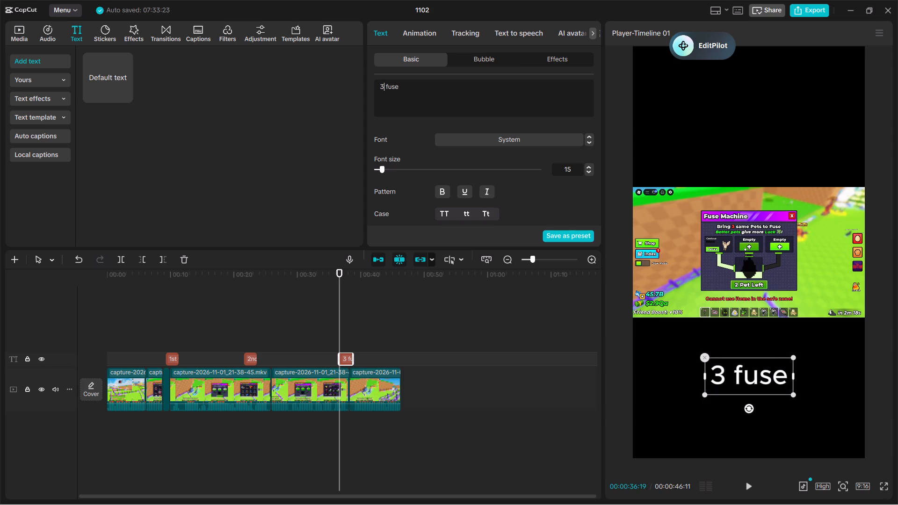
text(rd)
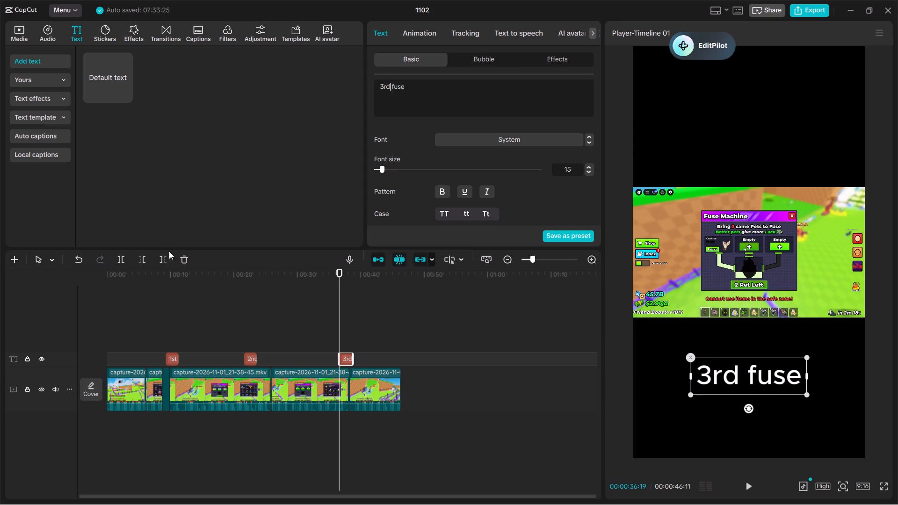
Raise the volume of the last four video clips together to 15.1 dB and play the short from the start to check the sound.
drag(507, 382, 229, 407)
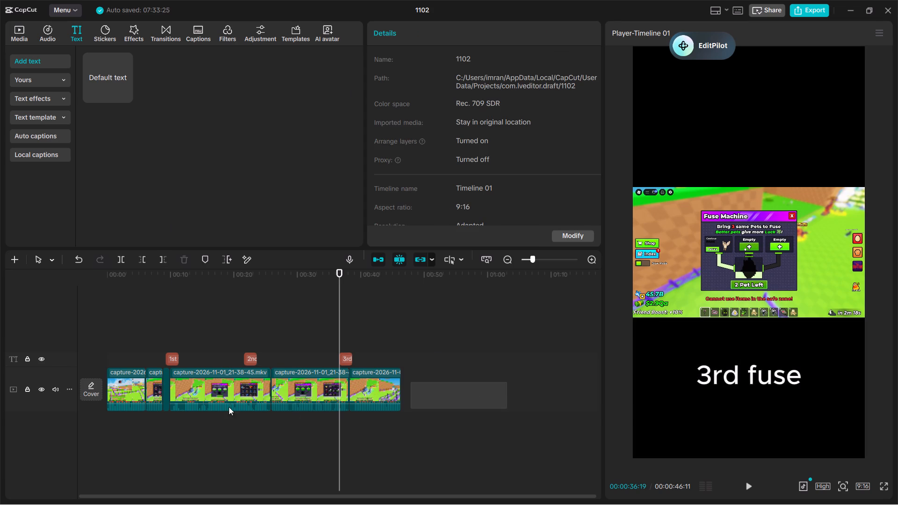
drag(229, 407, 153, 437)
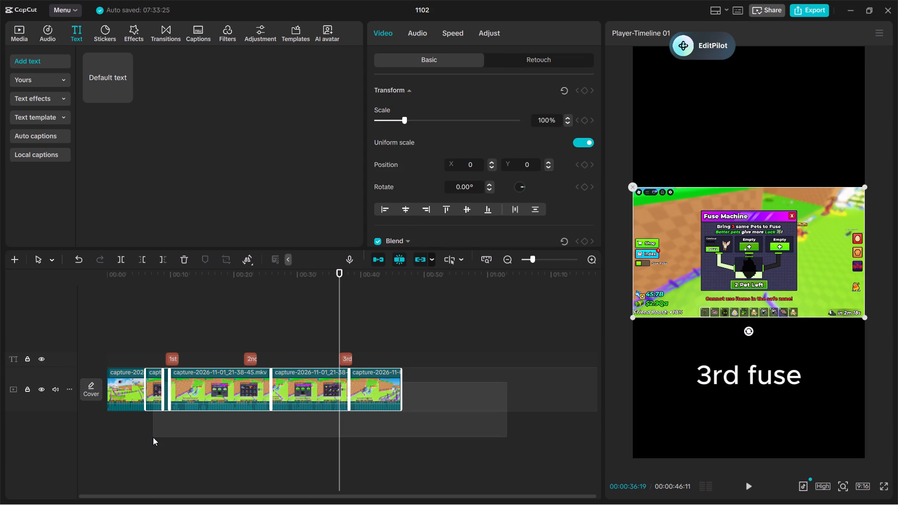
drag(153, 437, 175, 437)
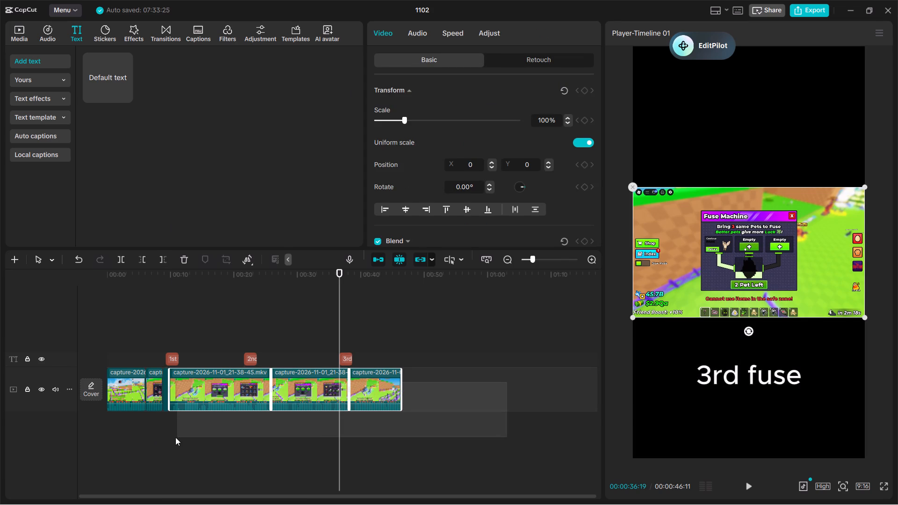
drag(175, 437, 163, 458)
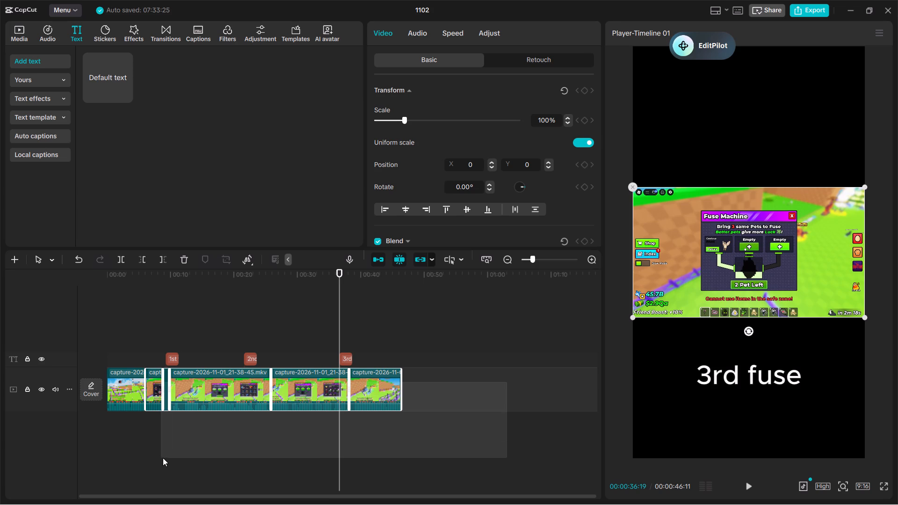
drag(163, 458, 169, 458)
click(406, 44)
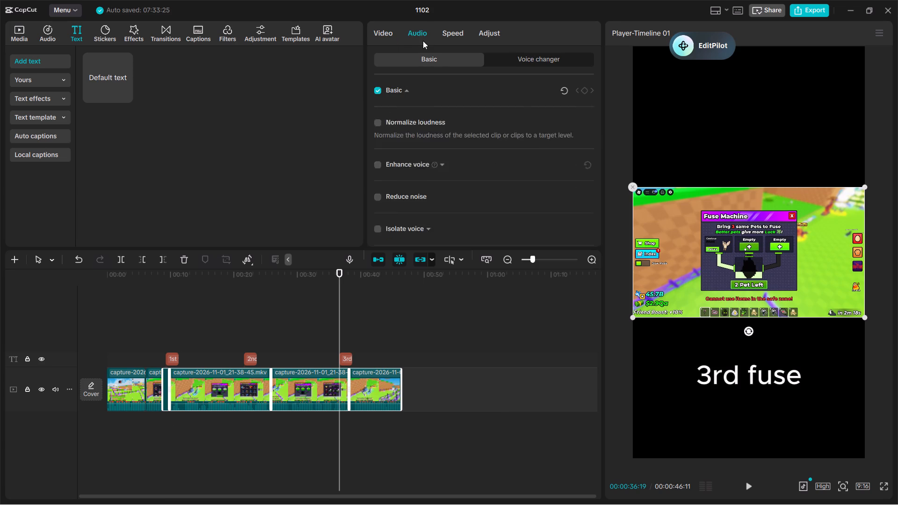
click(514, 121)
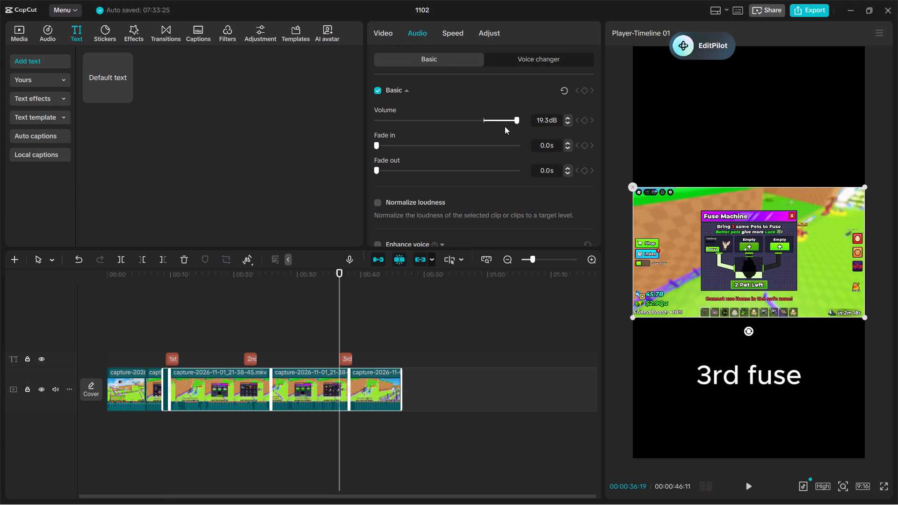
click(513, 126)
click(513, 126)
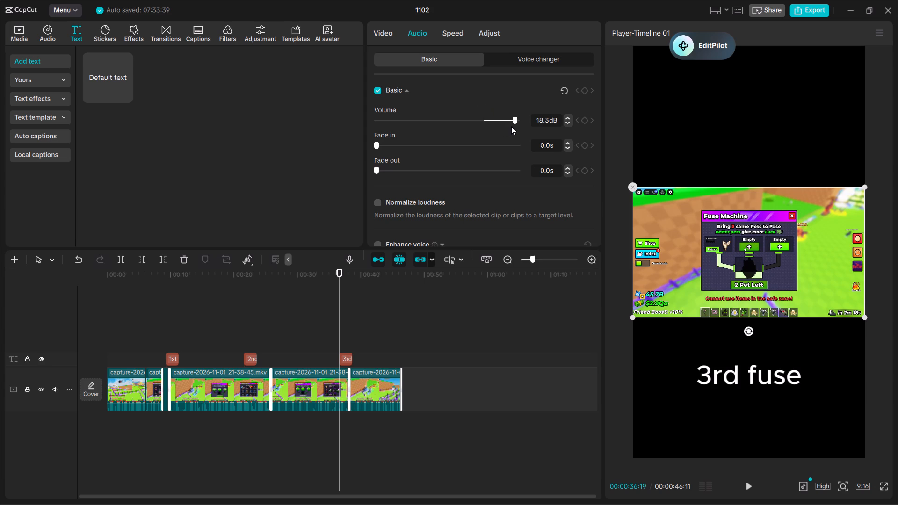
click(511, 126)
click(507, 126)
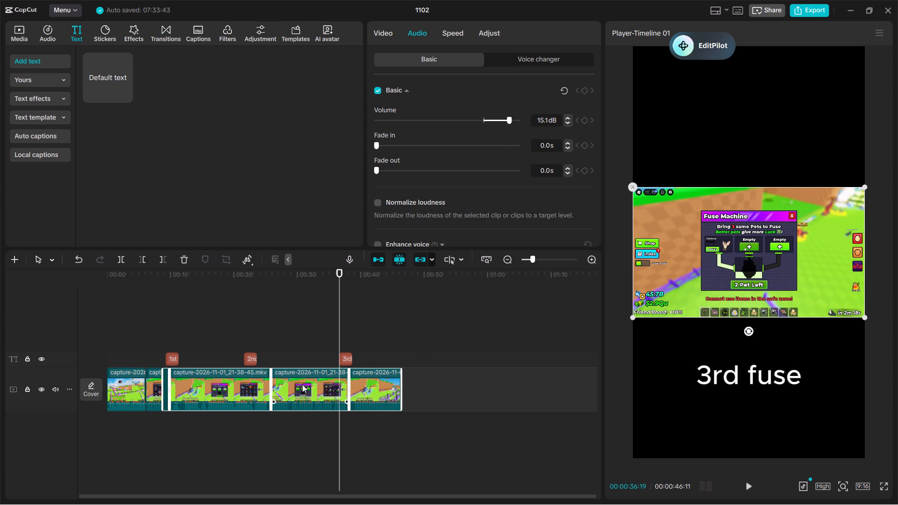
click(239, 294)
drag(239, 294, 0, 339)
key(space)
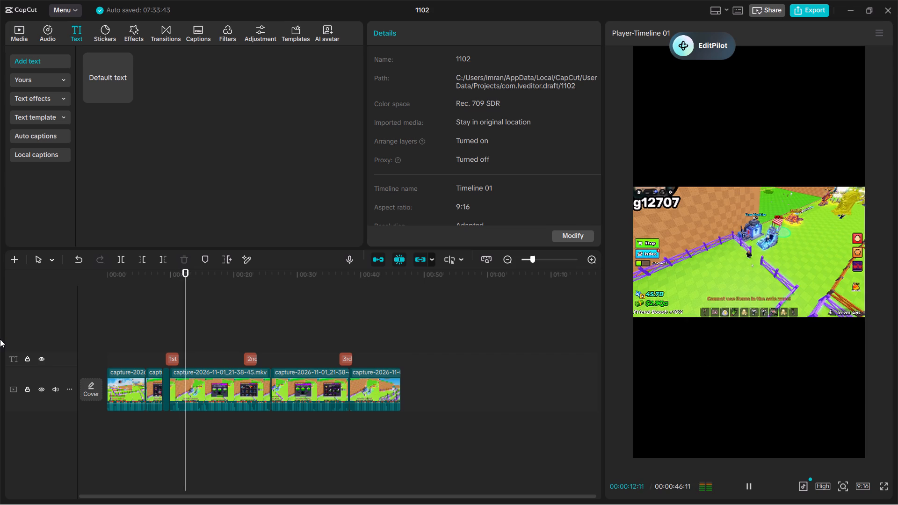
key(space)
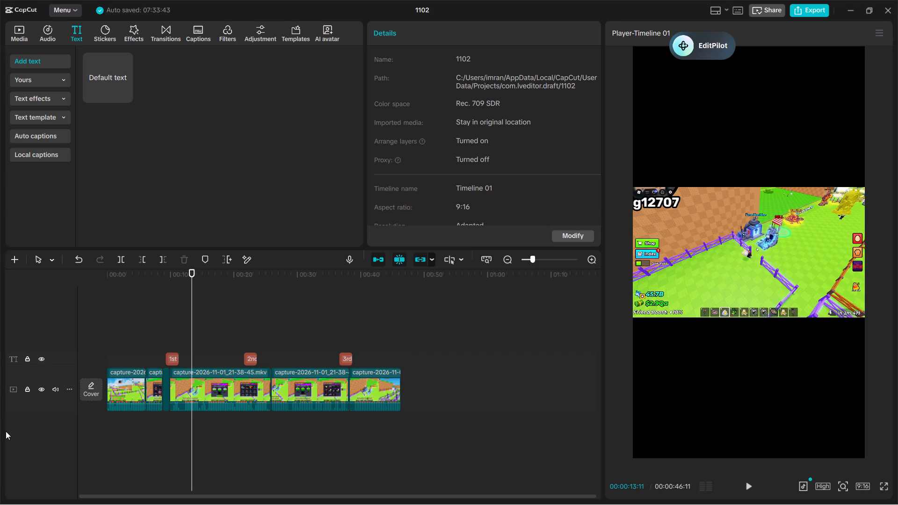
Import the sound file pop_7e9Is8L.mp3 from the Downloads folder into the project media.
click(14, 29)
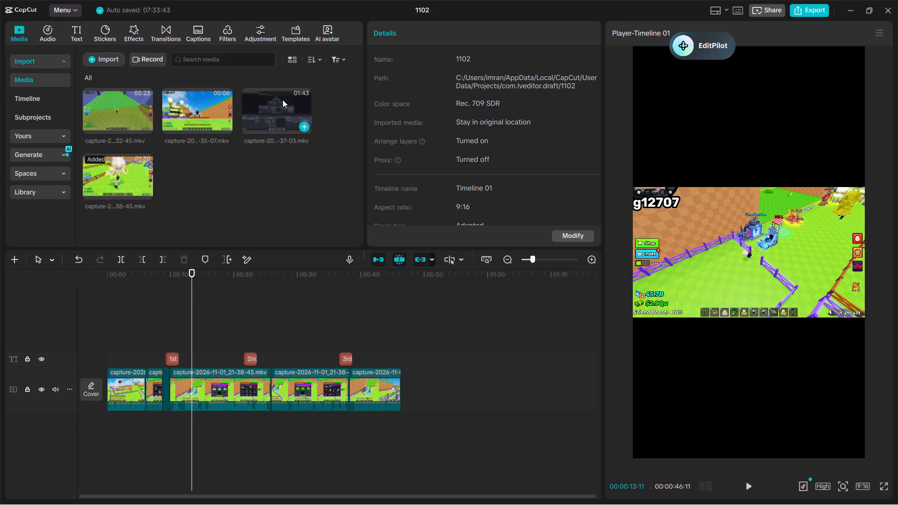
click(118, 58)
click(143, 83)
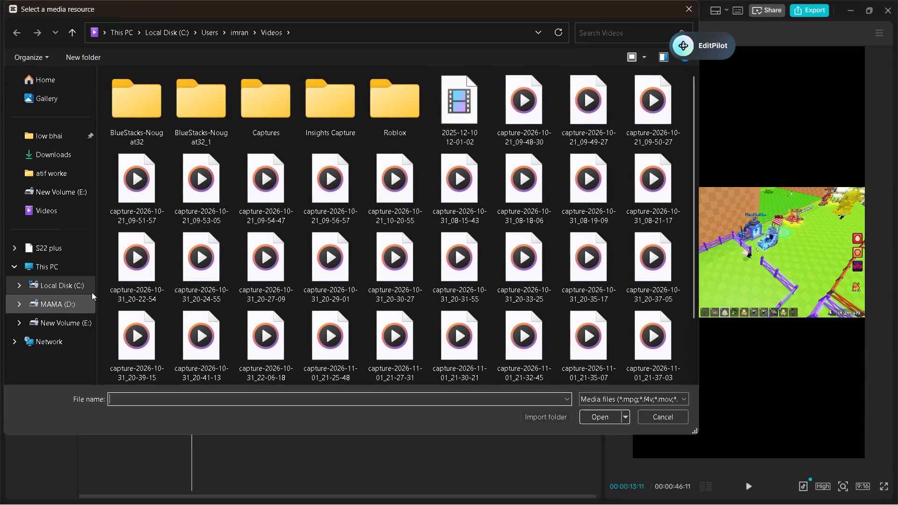
click(55, 194)
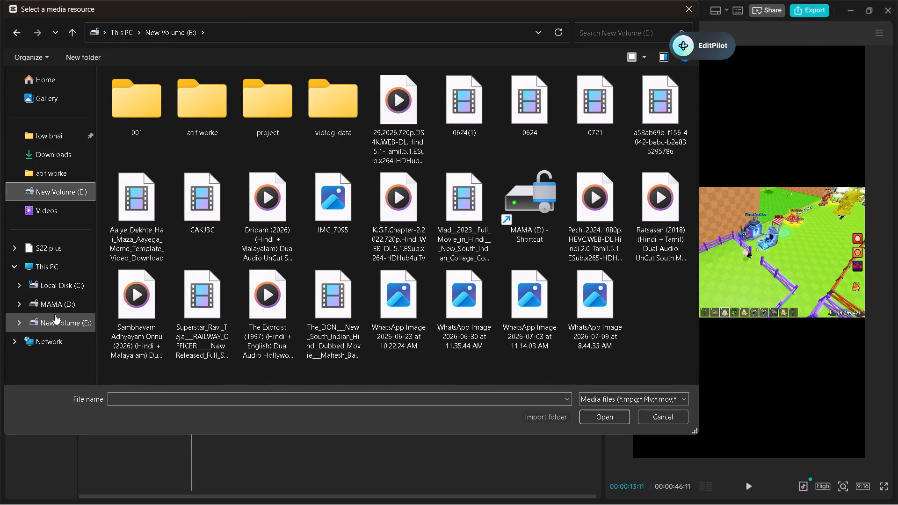
click(55, 314)
click(84, 327)
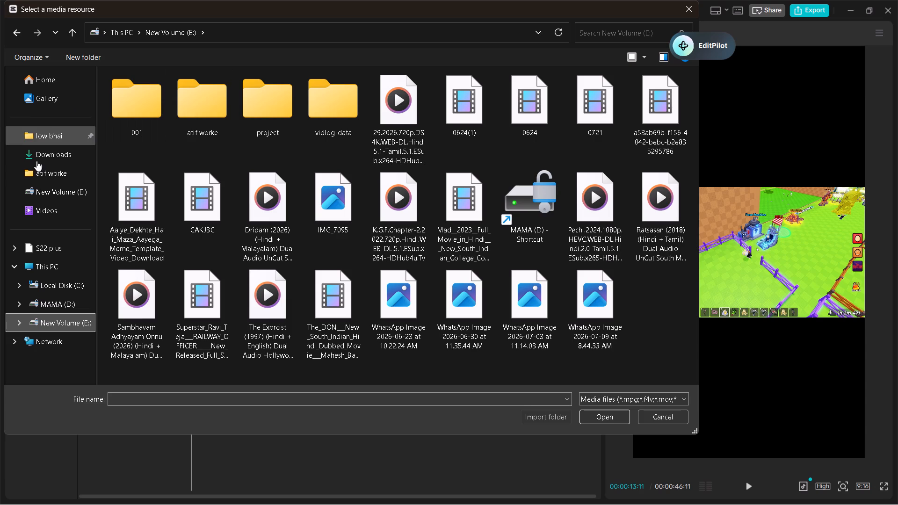
click(53, 159)
click(61, 327)
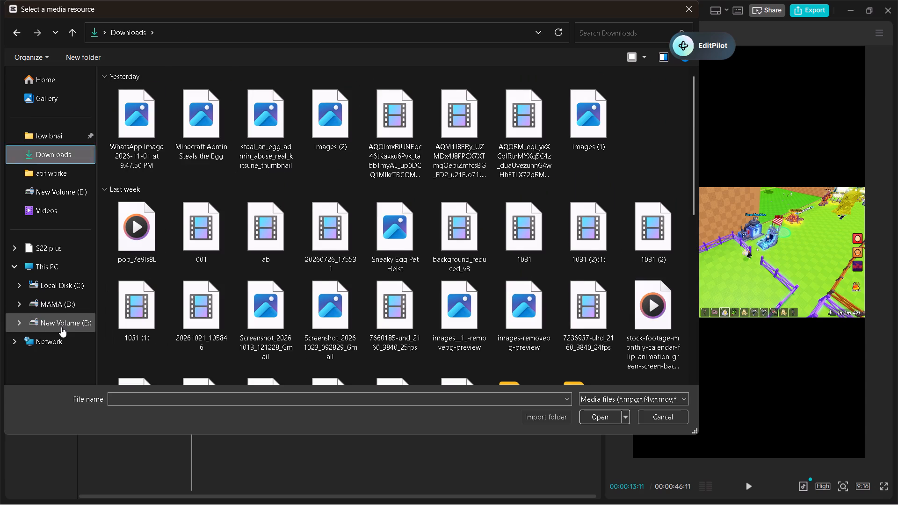
double_click(184, 92)
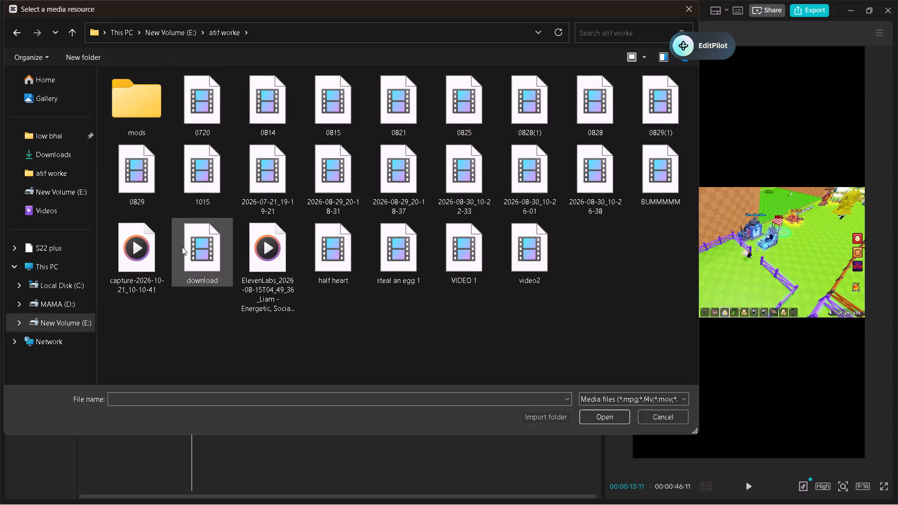
click(51, 153)
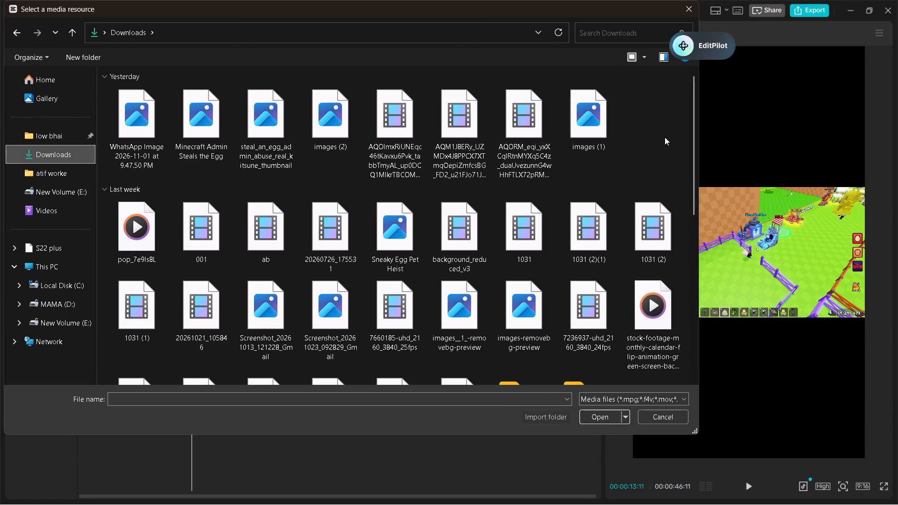
double_click(149, 226)
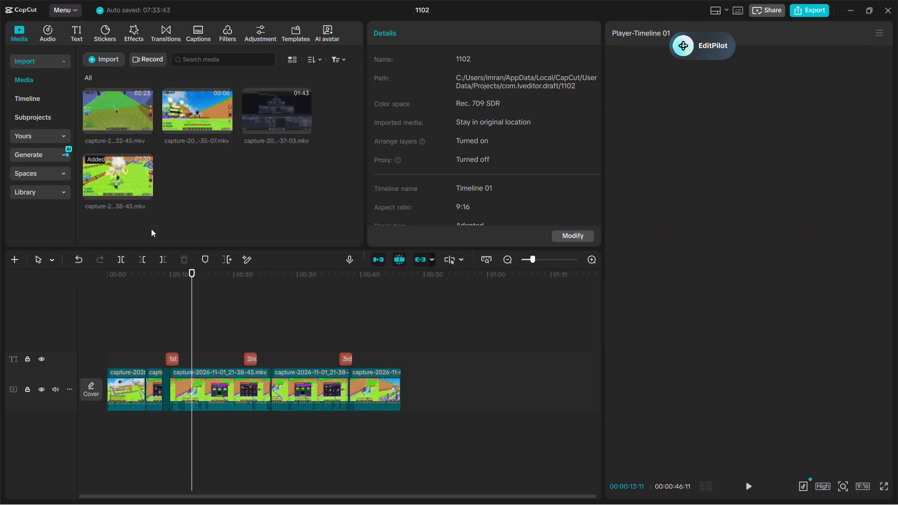
Place the pop sound on an audio track below the video, at the start of the third clip, about 00:00:09.
drag(200, 166, 178, 269)
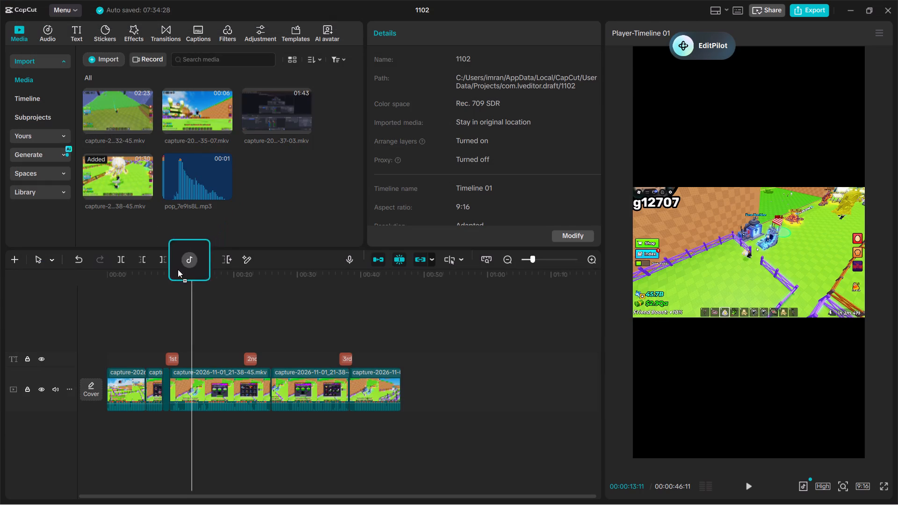
drag(178, 269, 165, 439)
Play the first fuse section and check the pop sound's timing against the "1st fuse" caption.
click(157, 337)
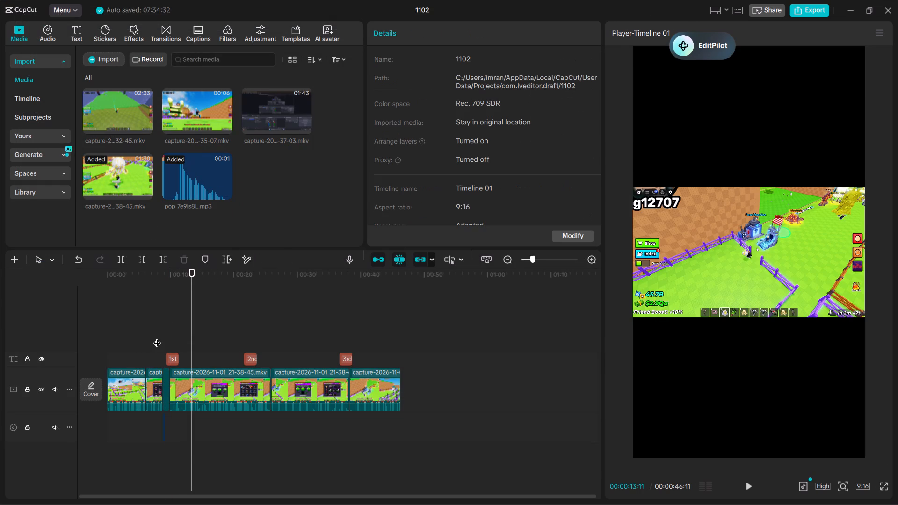
key(space)
key(space)
key(space)
key(space)
key(space)
key(space)
key(space)
key(space)
key(space)
key(space)
key(space)
key(space)
key(space)
key(space)
key(space)
key(space)
key(space)
key(space)
key(space)
key(space)
key(space)
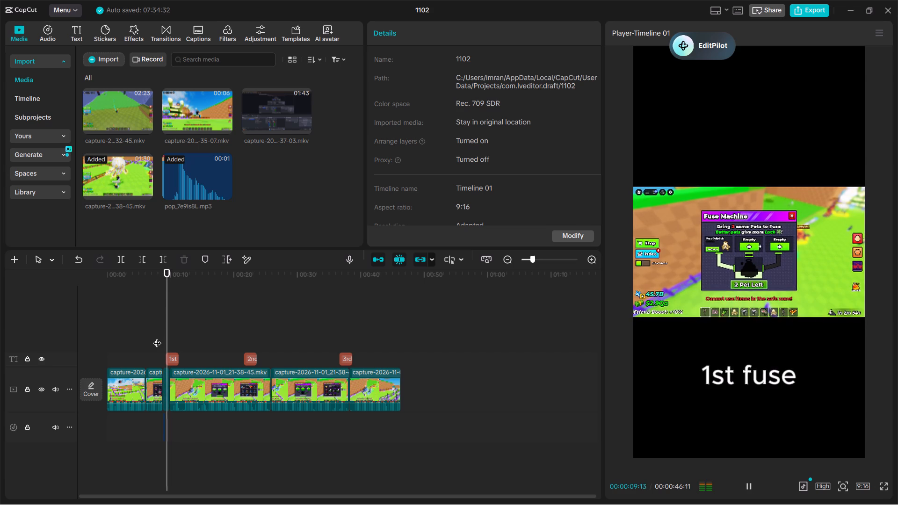
key(space)
key(space)
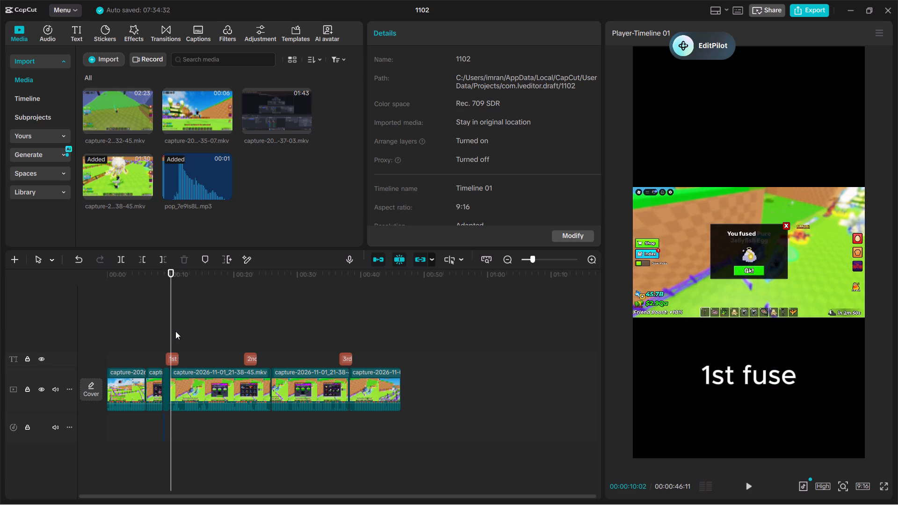
Replay the first fuse section to compare the pop sound's timing with the start of the "1st fuse" caption.
key(plus)
key(ctrl+plus)
key(ctrl+plus)
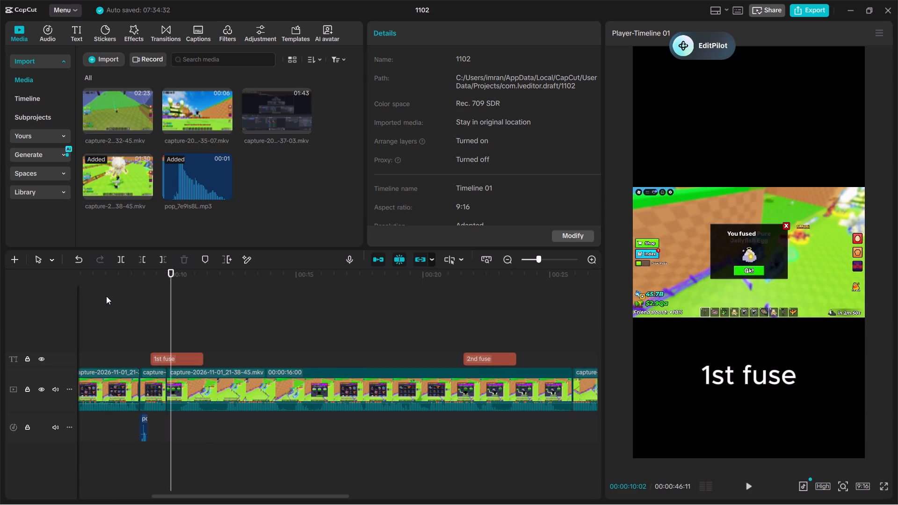
click(106, 296)
key(space)
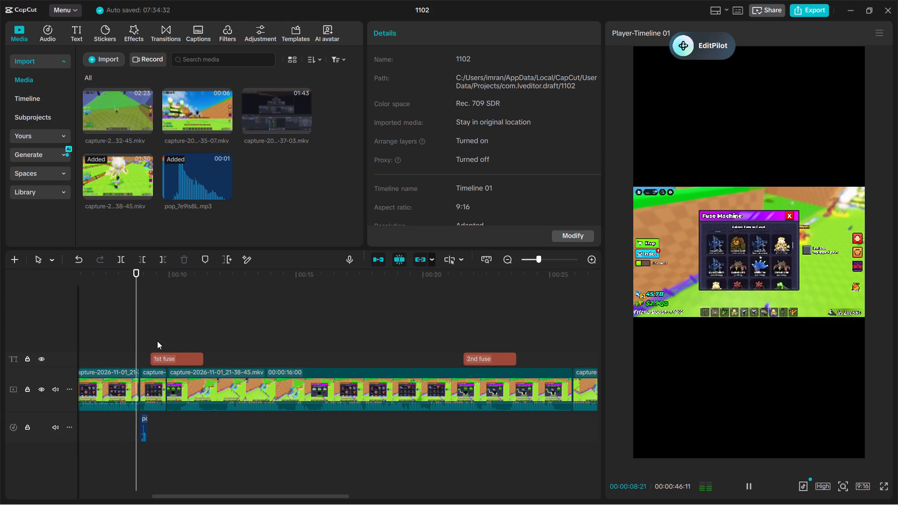
key(space)
key(space)
key(space)
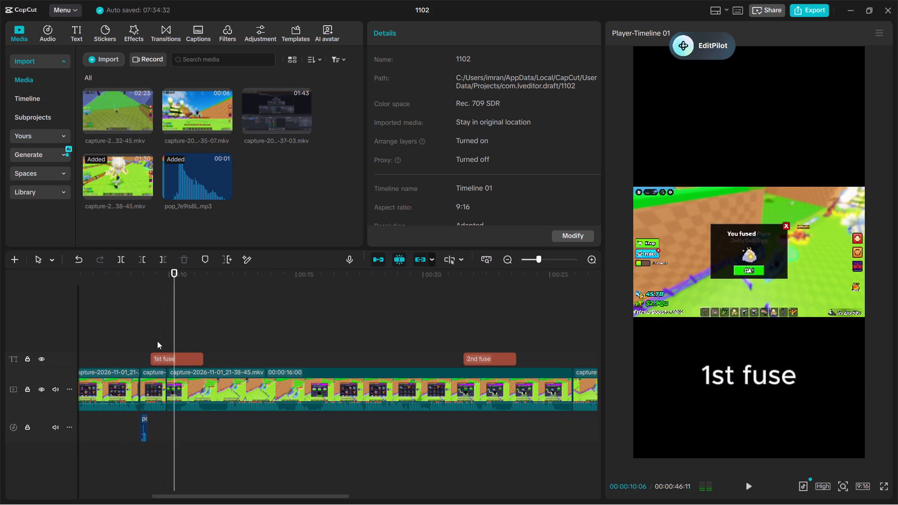
Move the pop sound later on its audio track so it starts with the "1st fuse" caption, and play that part to check it.
click(145, 433)
drag(145, 433, 153, 437)
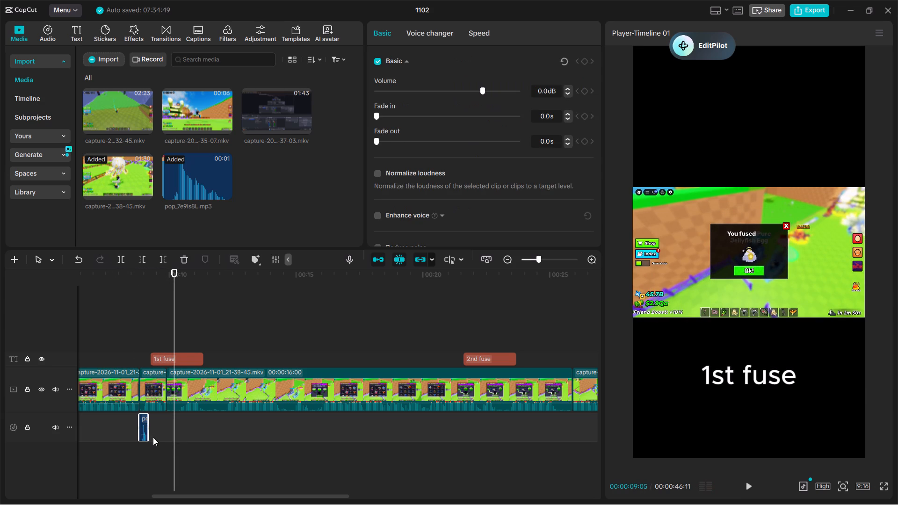
drag(153, 437, 174, 433)
key(ctrl+plus)
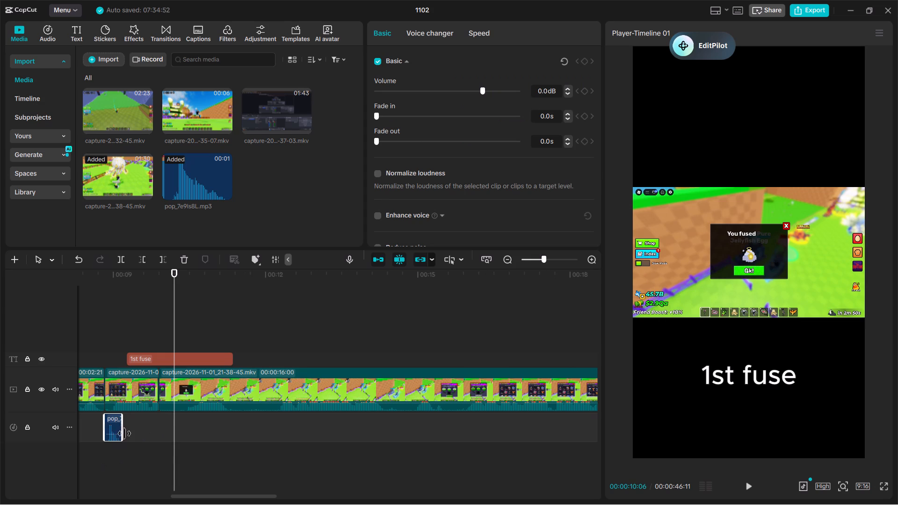
click(115, 433)
drag(112, 429, 141, 421)
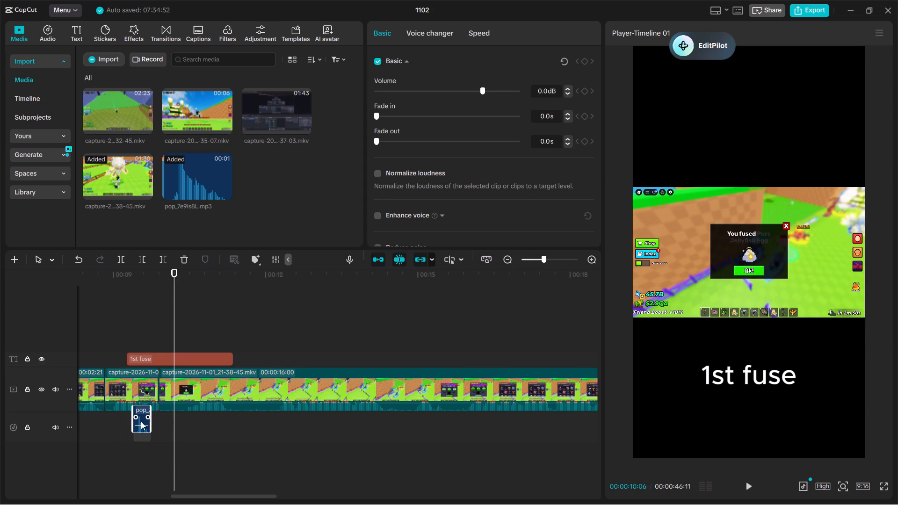
drag(141, 421, 137, 429)
click(125, 327)
key(space)
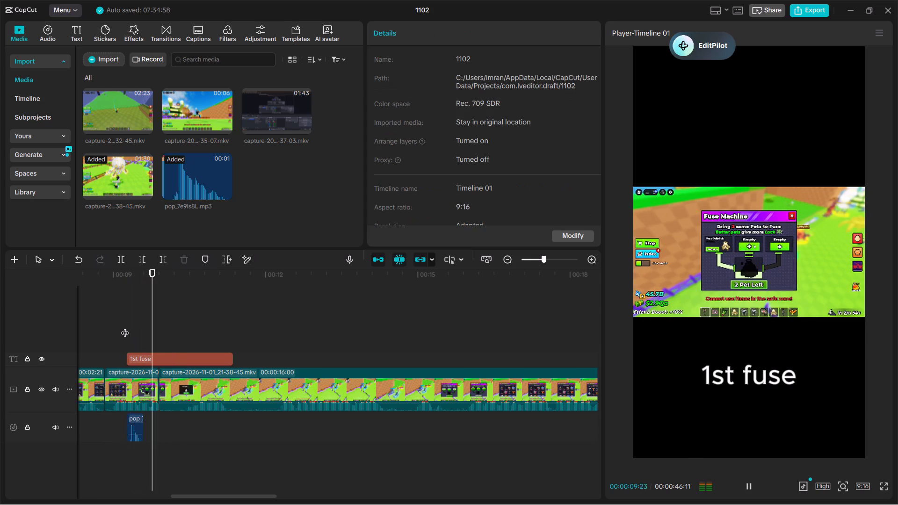
key(ctrl+plus)
key(ctrl+plus)
key(space)
Copy the pop sound and paste it on the audio track at the start of the "2nd fuse" caption, at 00:00:21:21.
key(ctrl+minus)
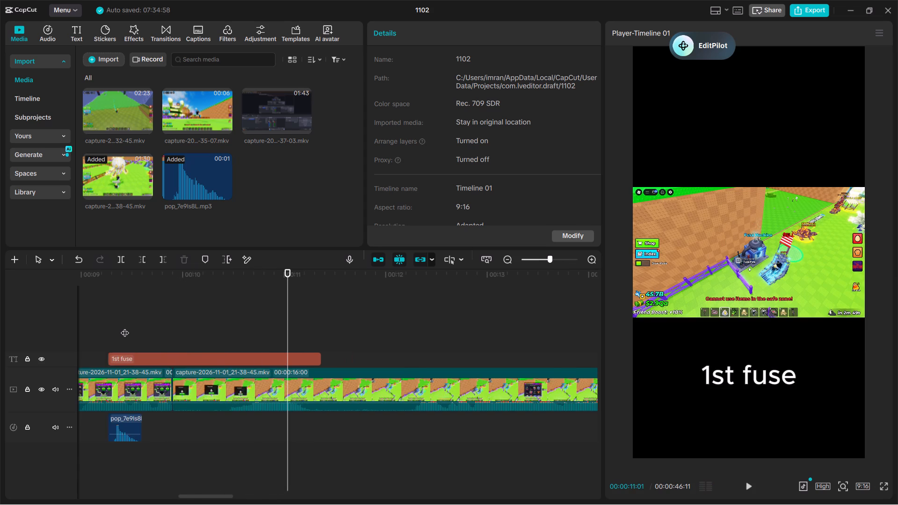
key(ctrl+minus)
click(212, 435)
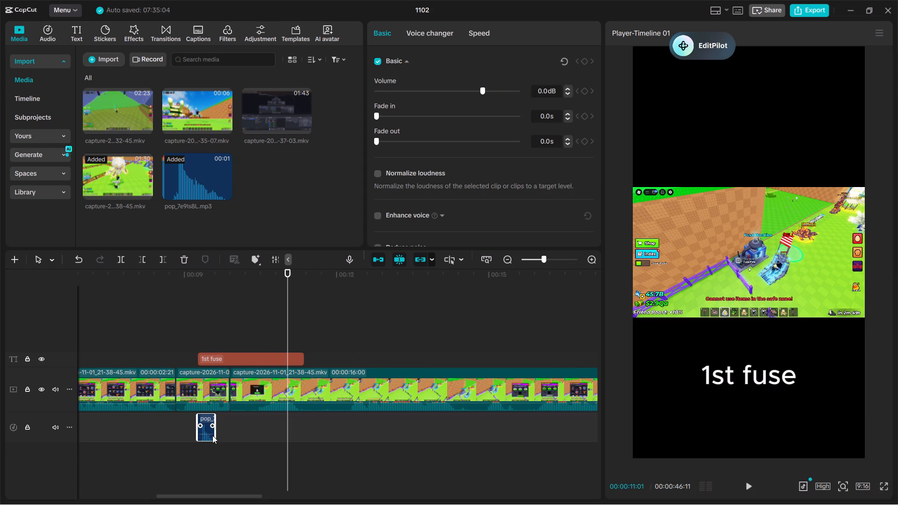
key(ctrl+c)
key(ctrl+c)
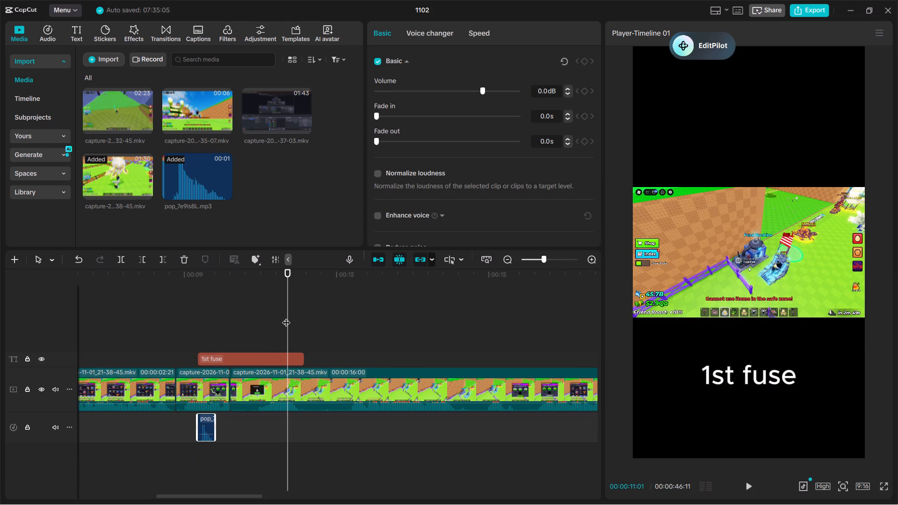
click(286, 317)
key(space)
key(ctrl+minus)
key(ctrl+minus)
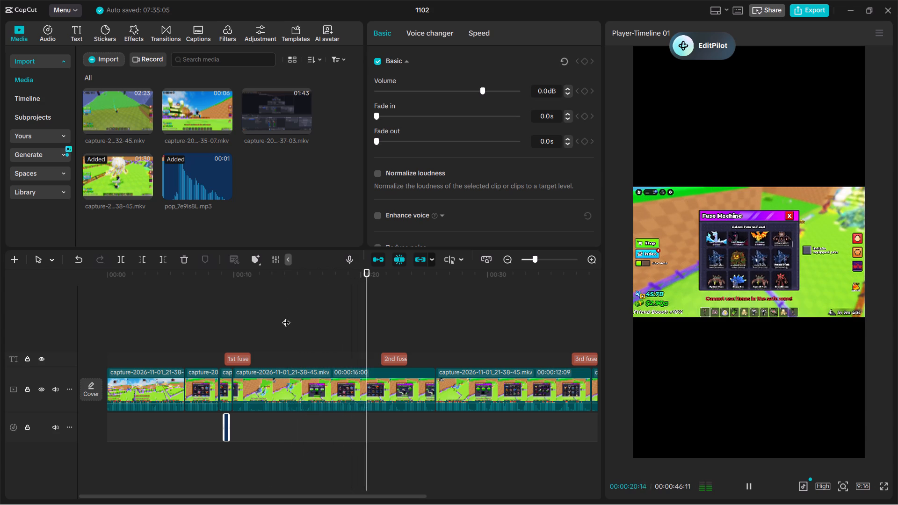
key(space)
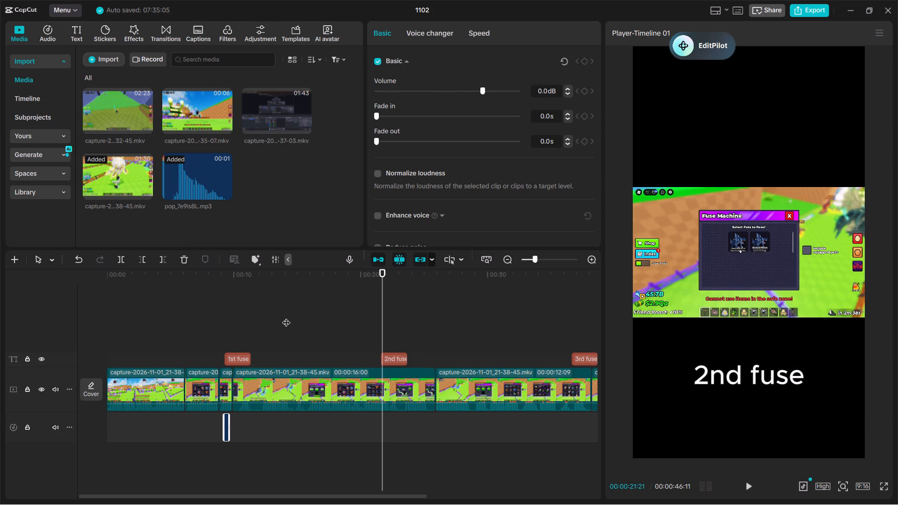
key(ctrl+v)
Paste another pop sound at the start of the "3rd fuse" caption, at 00:00:36:19.
key(space)
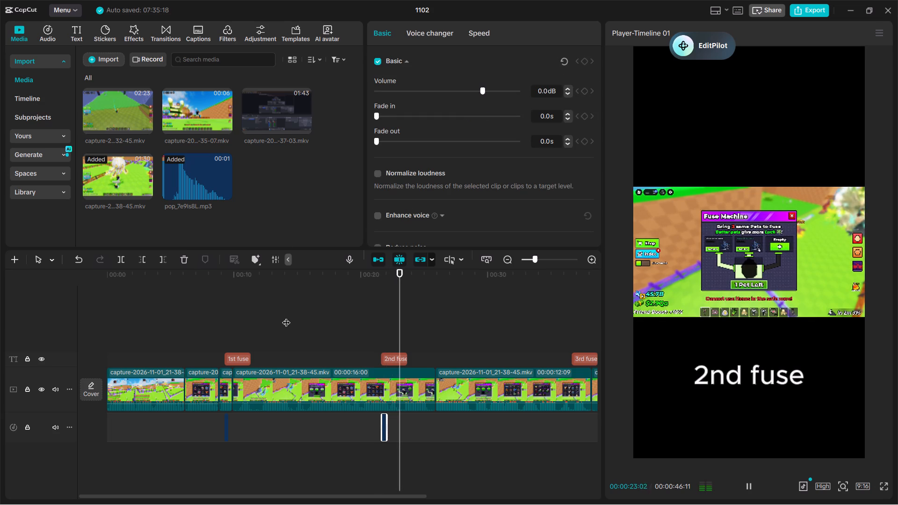
double_click(568, 341)
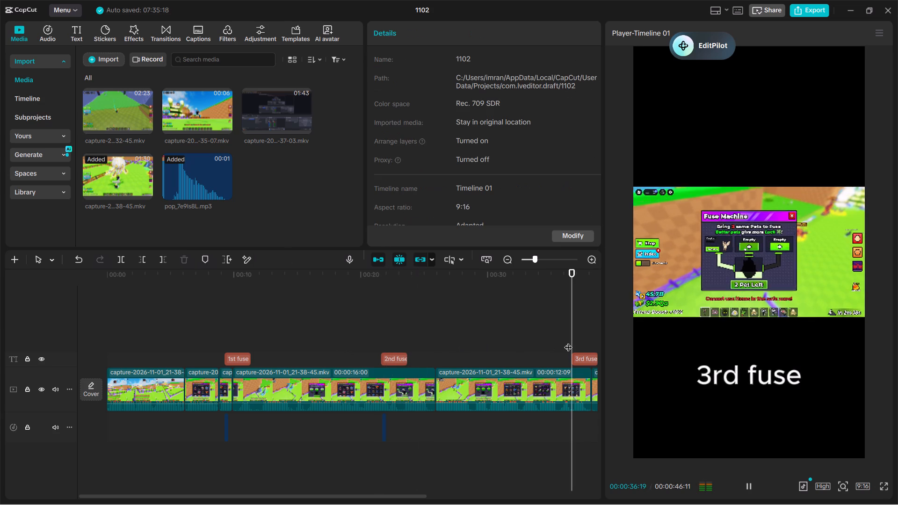
key(ctrl+v)
Add a default text clip at the very start of the timeline and trim it to about 1.1 seconds.
click(323, 351)
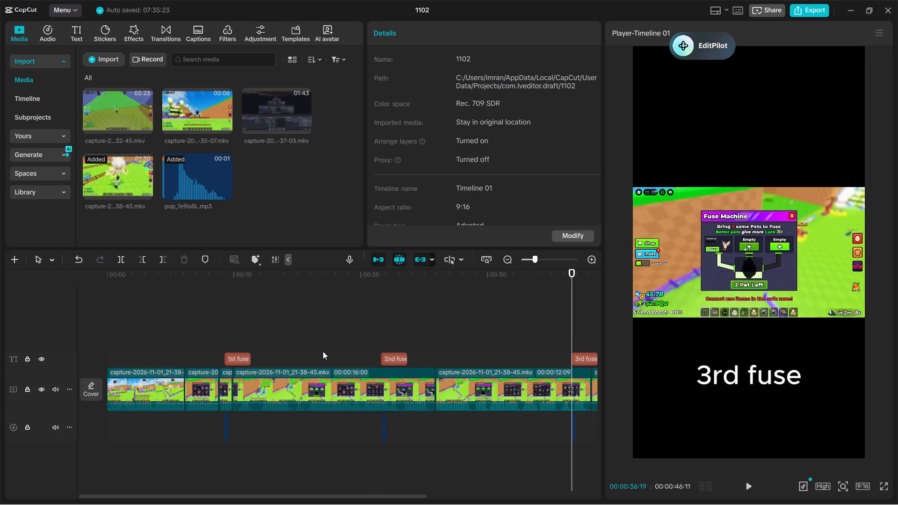
drag(323, 351, 0, 417)
click(73, 30)
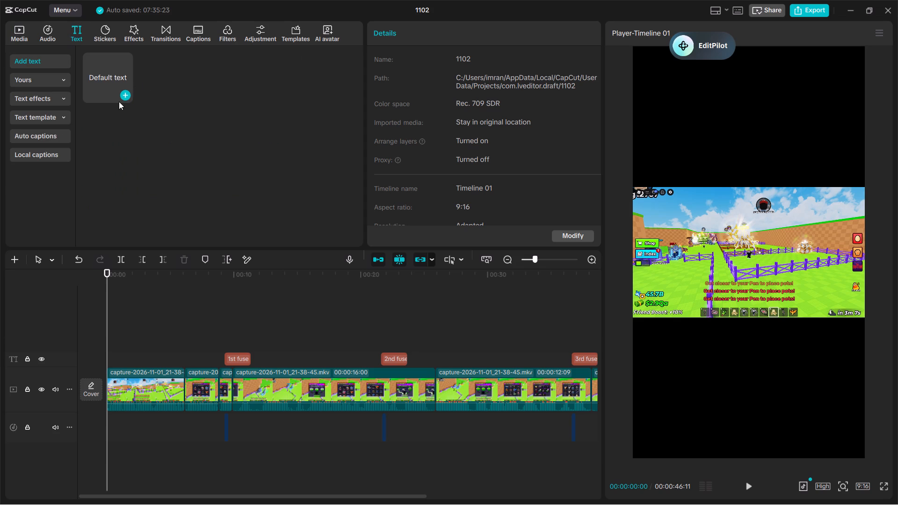
click(123, 100)
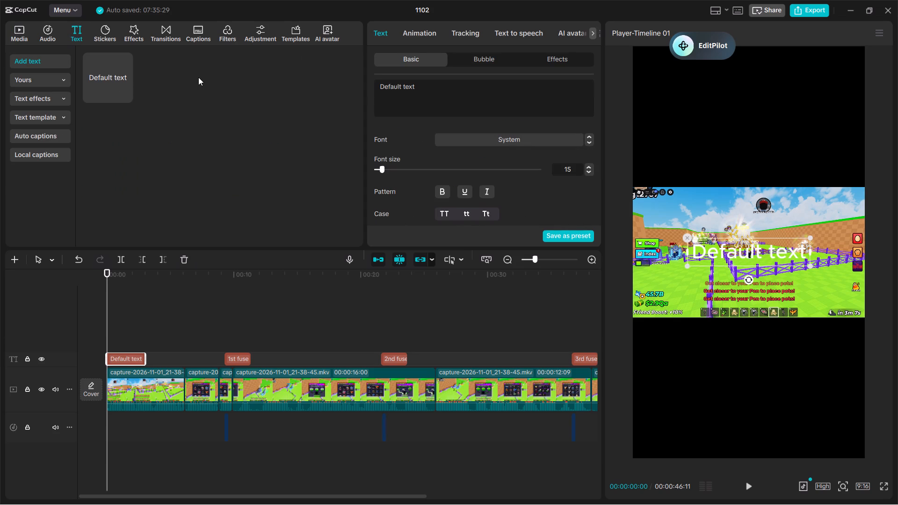
key(ctrl+c)
drag(143, 357, 123, 378)
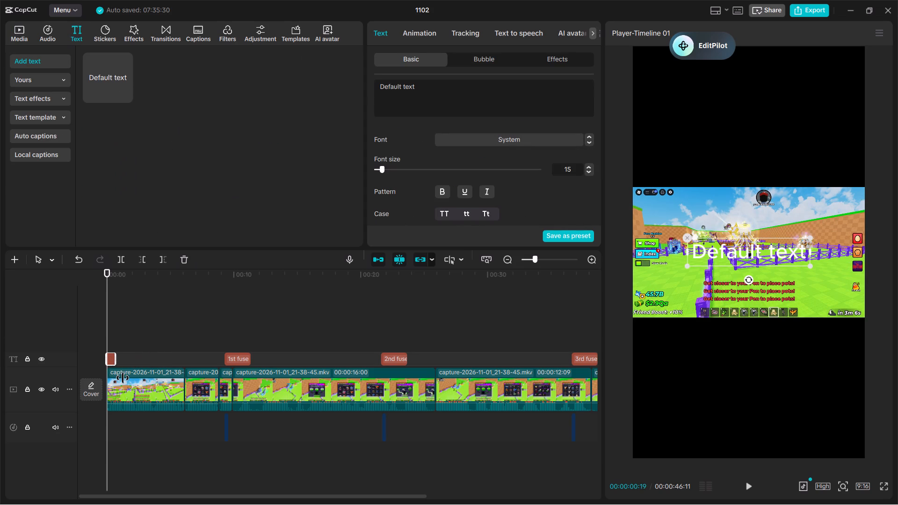
drag(123, 378, 119, 382)
Copy the trimmed default text clip and change the original's text to "aaj ham".
key(ctrl+c)
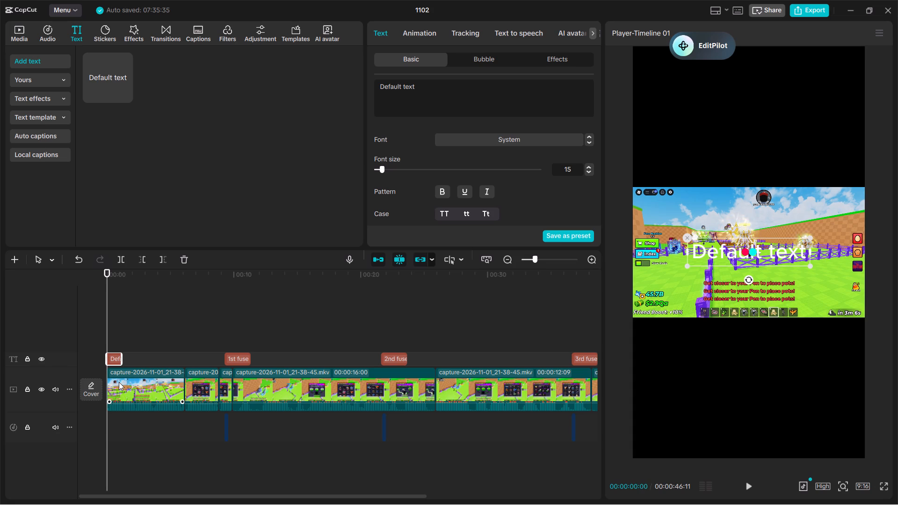
key(ctrl+c)
key(ctrl+c)
key(ctrl+c)
click(429, 100)
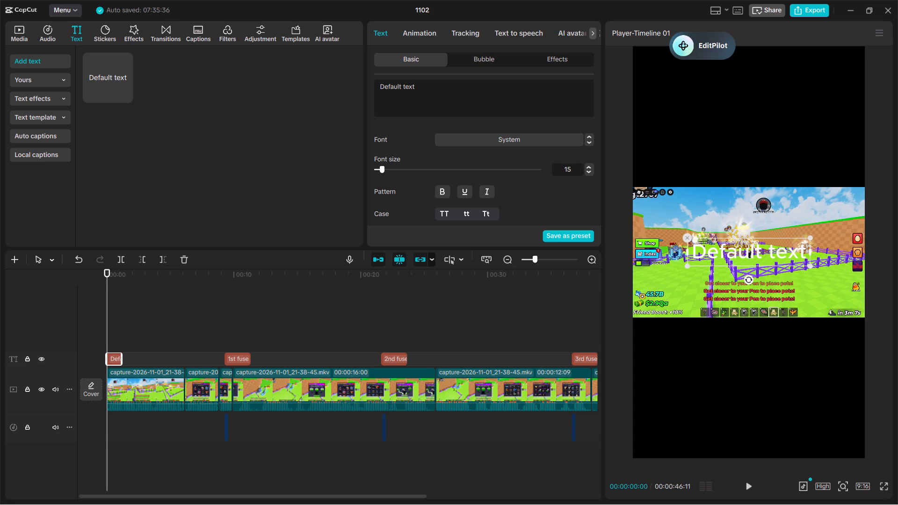
text(aa)
text(j)
key(space)
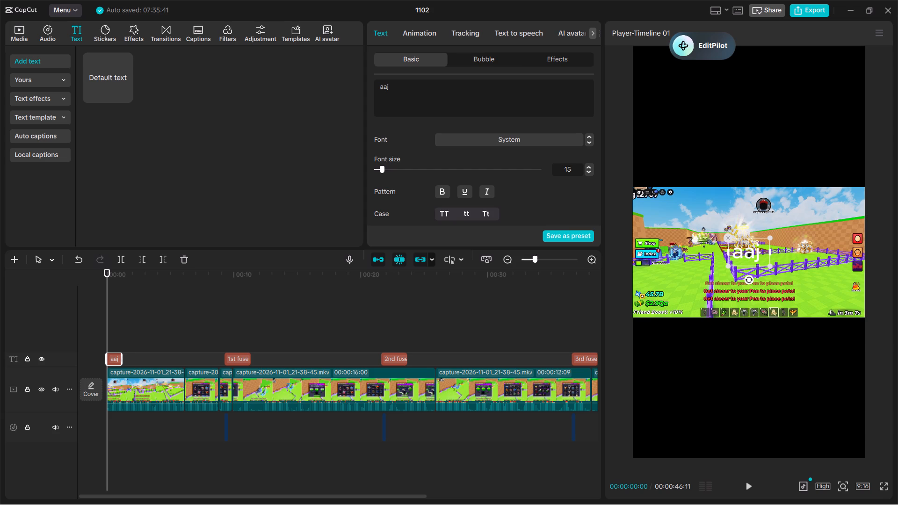
text(ham)
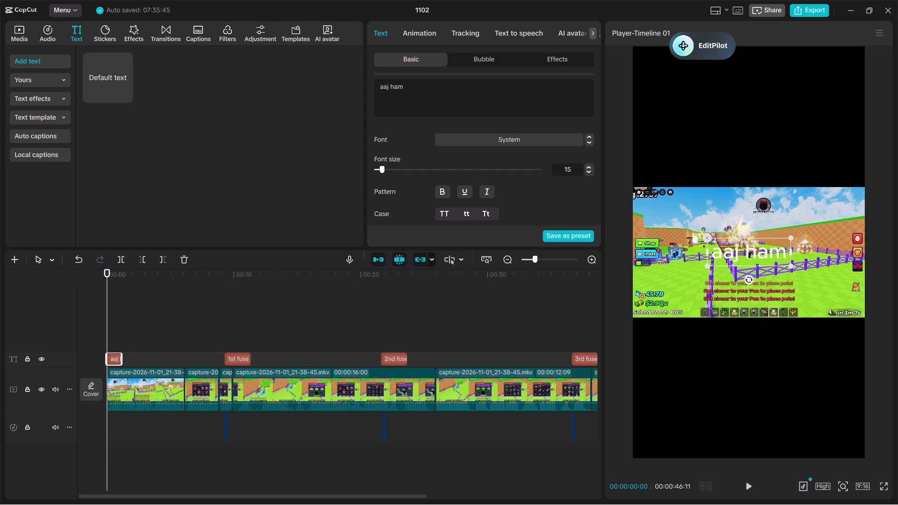
Paste the copied text clip directly after the "aaj ham" caption and set its text to "bahot sare".
click(123, 343)
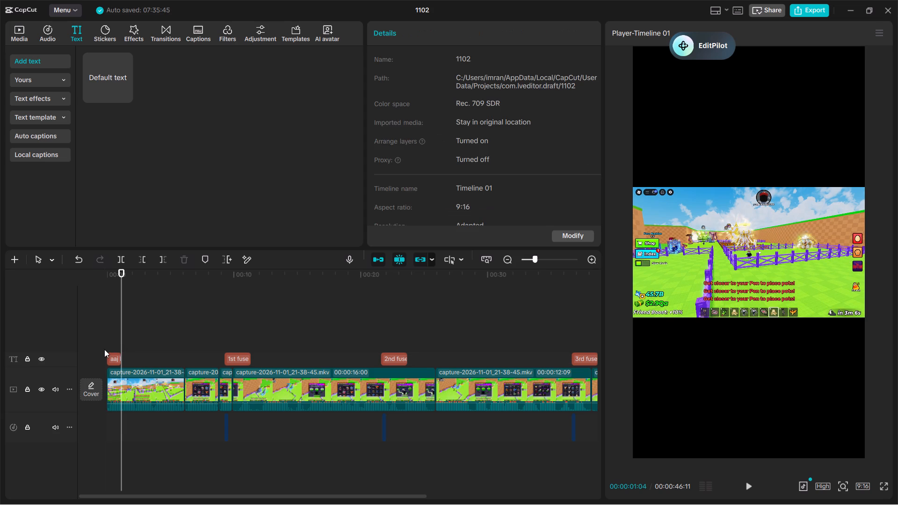
key(ctrl+v)
click(438, 121)
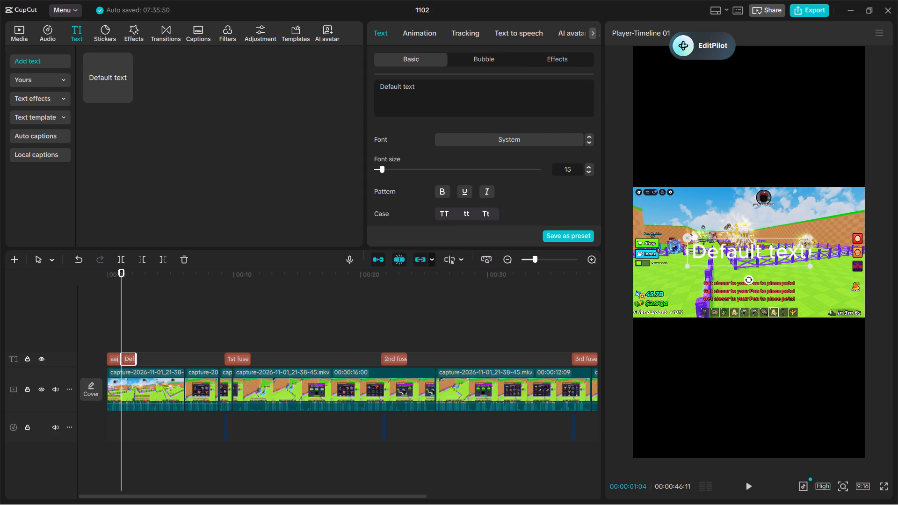
double_click(440, 108)
click(440, 108)
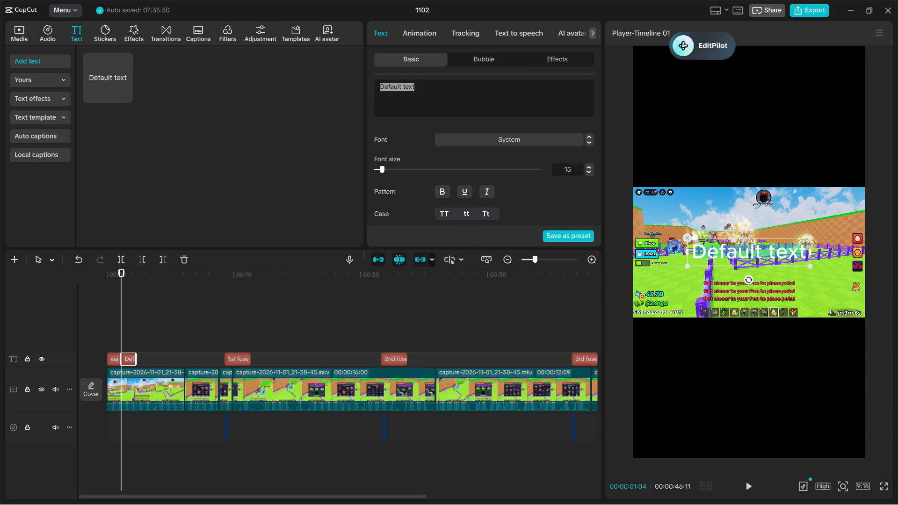
key(BackSpace)
text(bah)
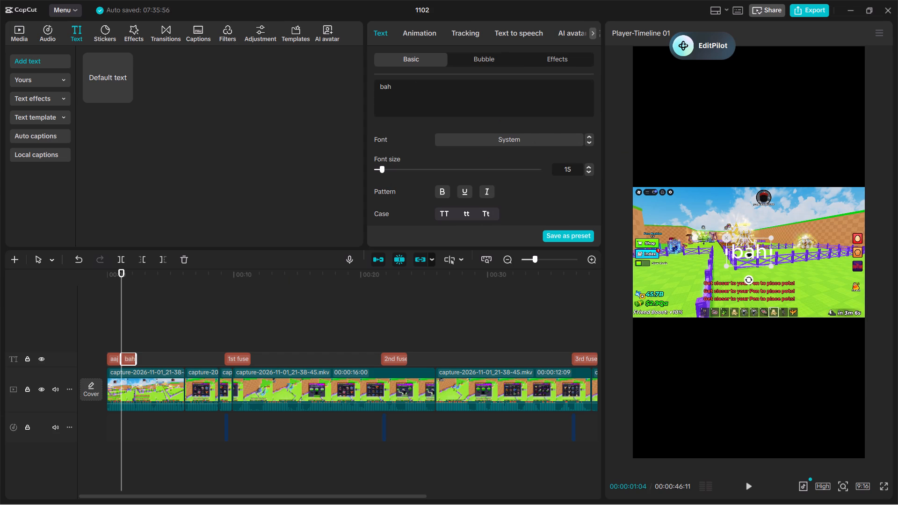
text(ot)
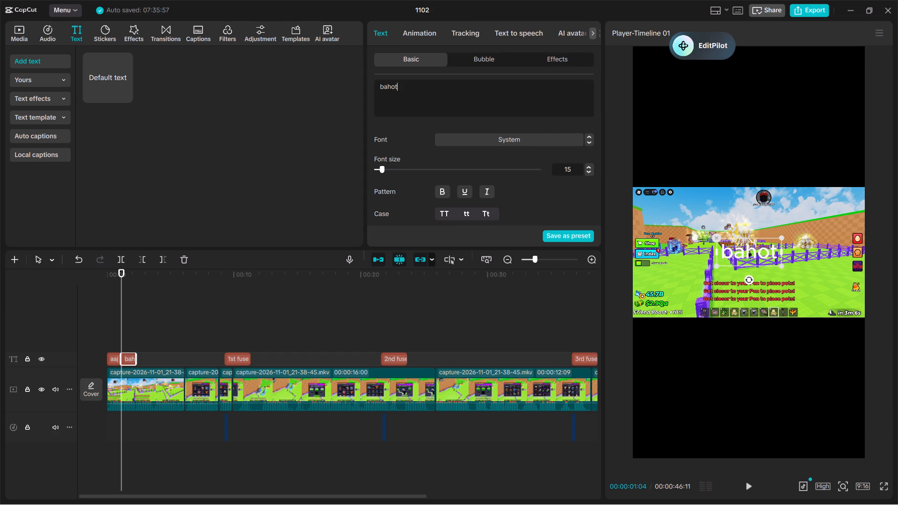
key(space)
text(sar)
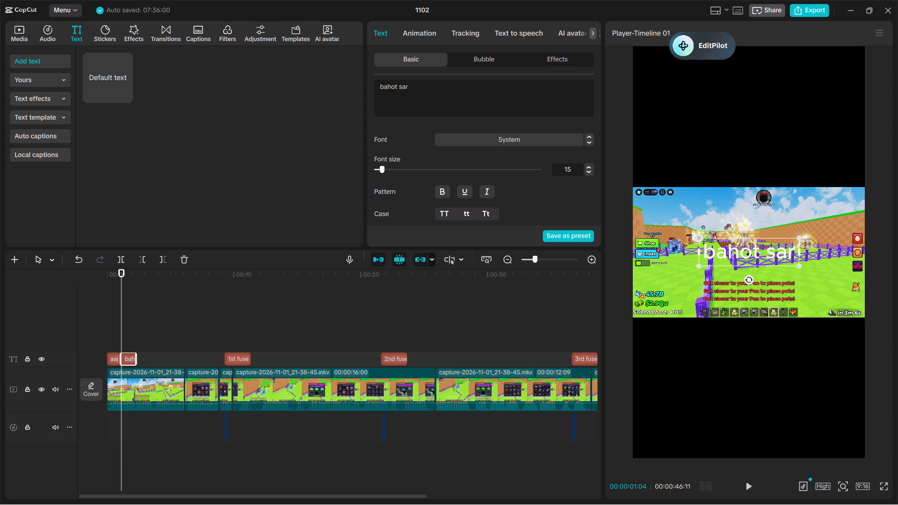
key(BackSpace)
key(e)
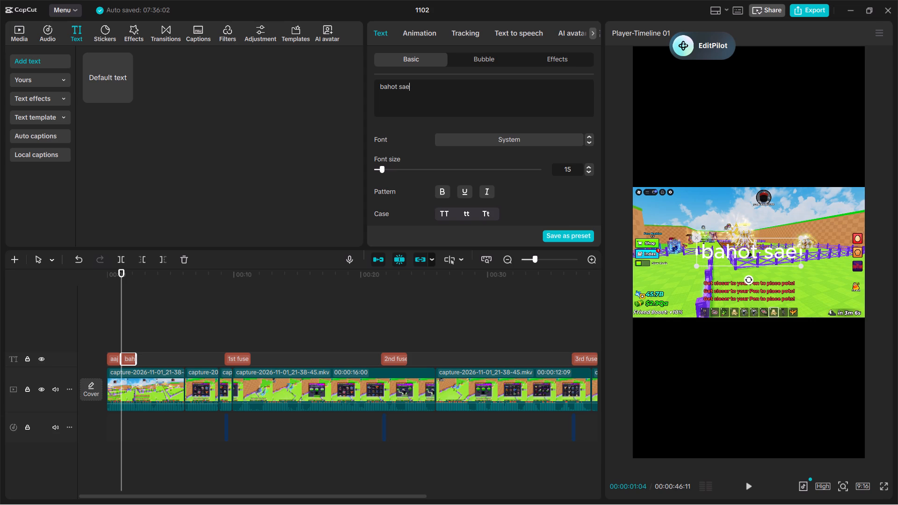
key(BackSpace)
text(re)
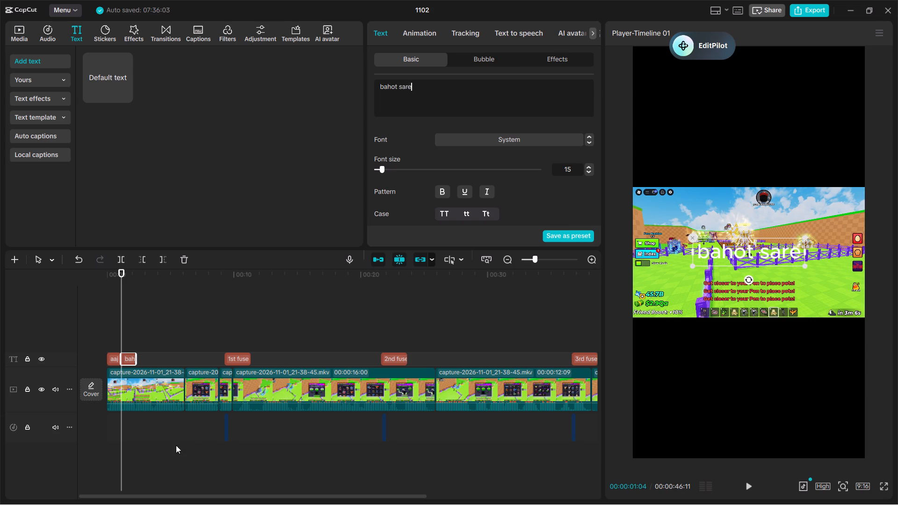
Move the "aaj ham" caption below the gameplay picture, to a Y position of about -1190.
key(ctrl+plus)
key(ctrl+plus)
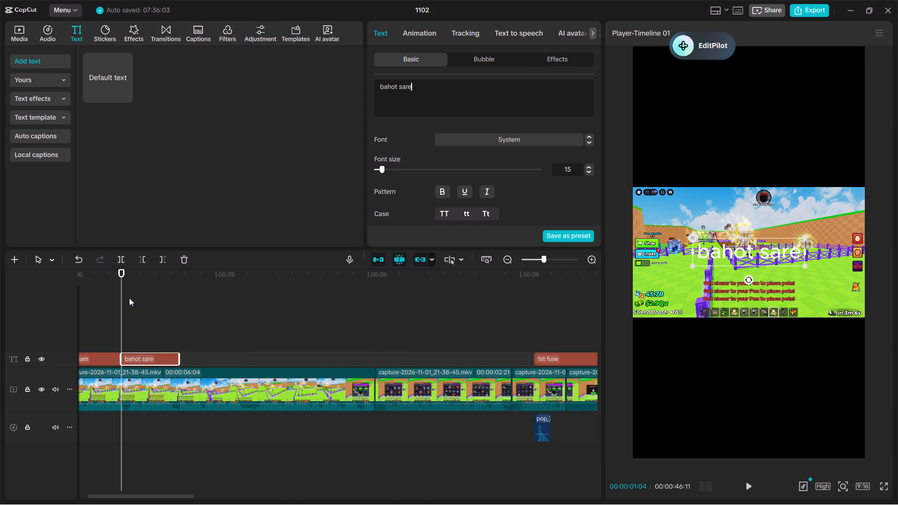
drag(129, 298, 121, 310)
drag(121, 310, 21, 339)
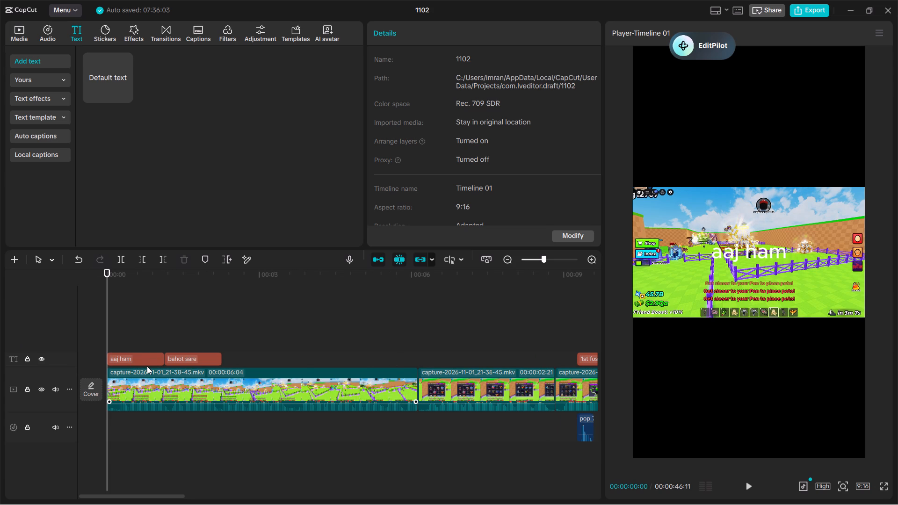
click(147, 366)
click(123, 362)
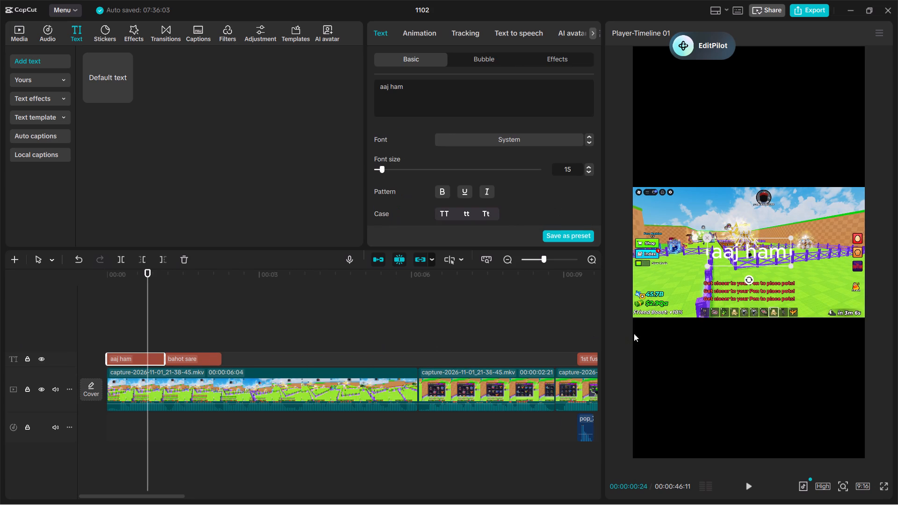
drag(739, 258, 740, 386)
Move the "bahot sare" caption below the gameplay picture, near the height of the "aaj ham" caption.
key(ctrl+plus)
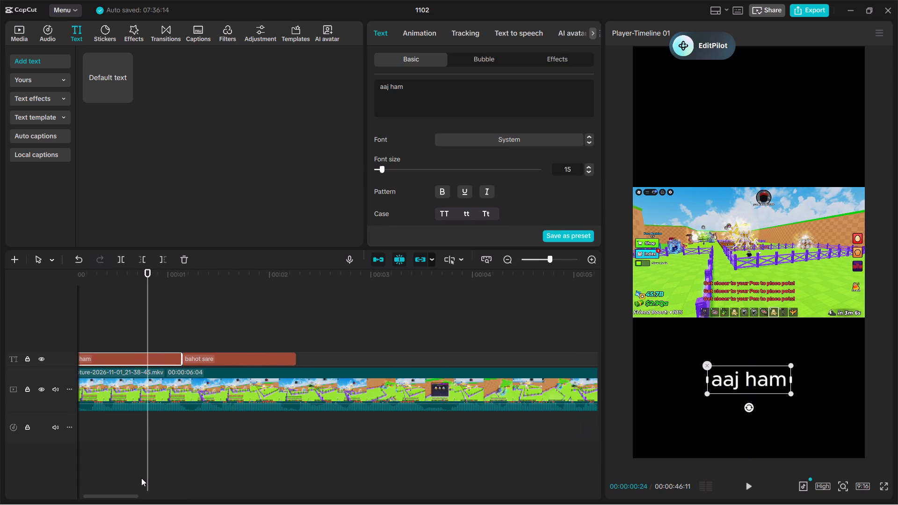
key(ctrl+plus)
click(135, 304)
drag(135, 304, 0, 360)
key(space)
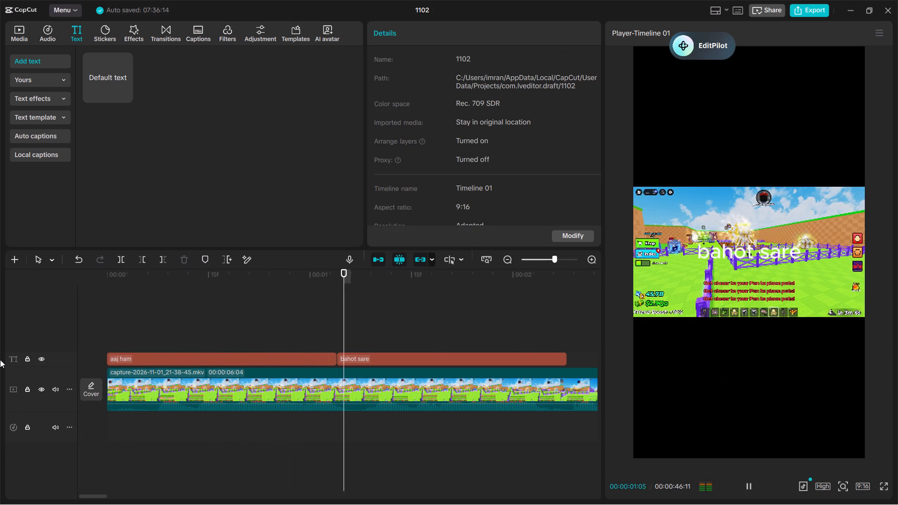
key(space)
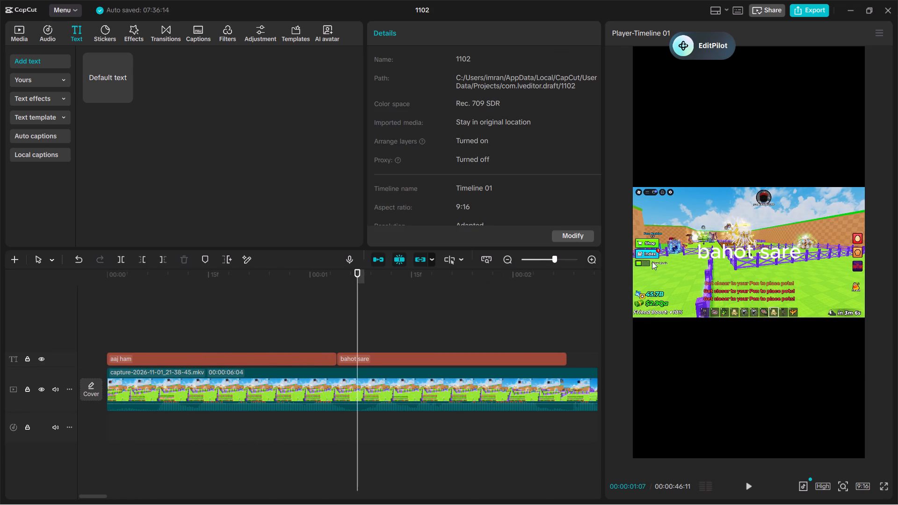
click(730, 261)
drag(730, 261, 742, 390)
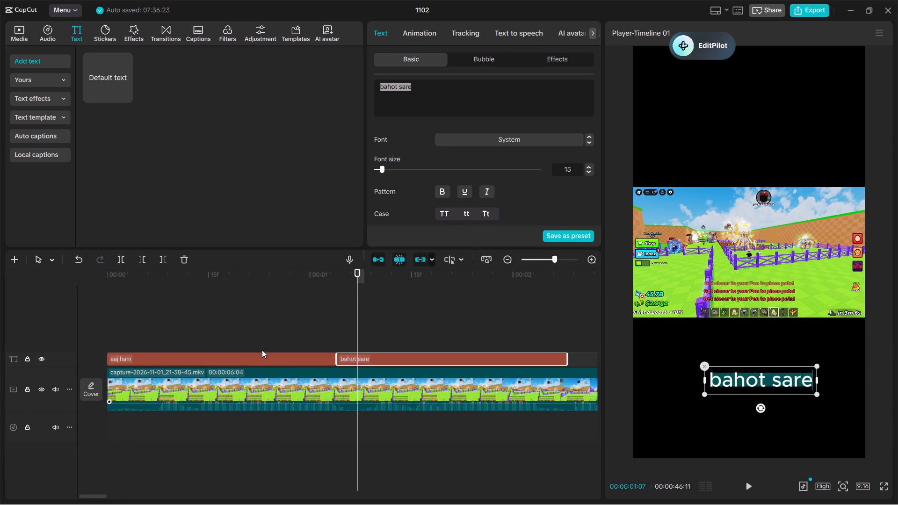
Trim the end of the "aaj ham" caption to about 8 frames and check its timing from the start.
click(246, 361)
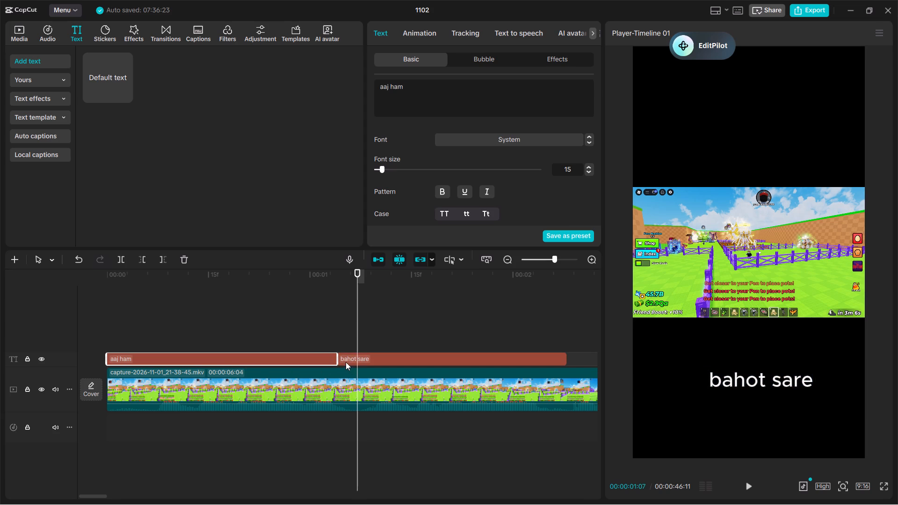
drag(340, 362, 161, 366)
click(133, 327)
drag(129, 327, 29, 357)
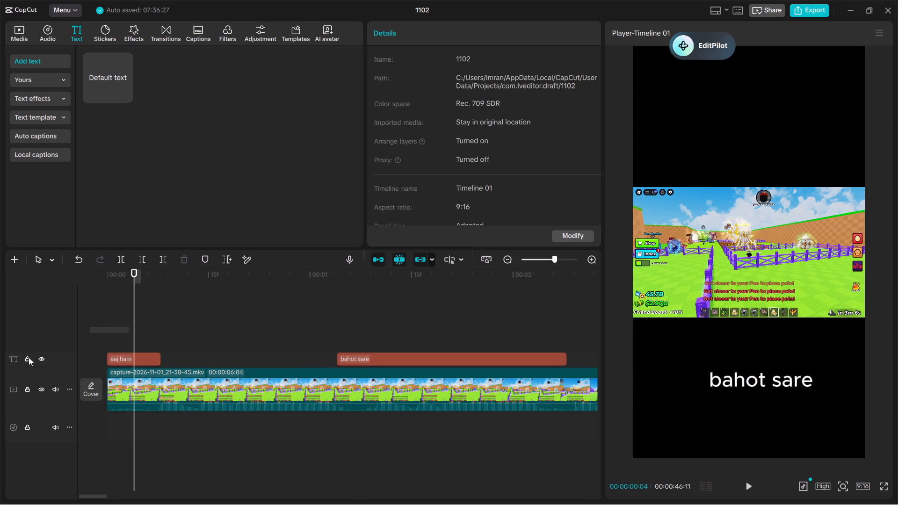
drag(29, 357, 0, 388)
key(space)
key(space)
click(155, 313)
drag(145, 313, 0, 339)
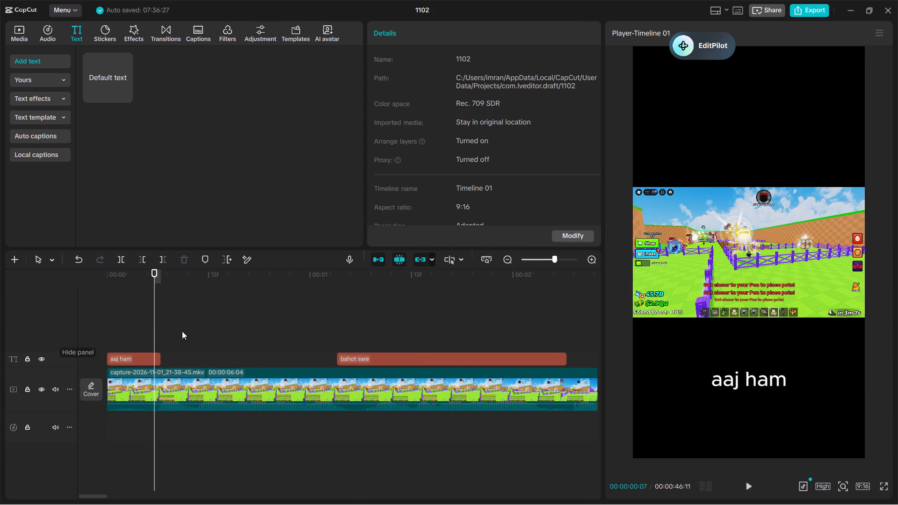
Delete the "bahot sare" caption from the timeline.
click(413, 357)
key(BackSpace)
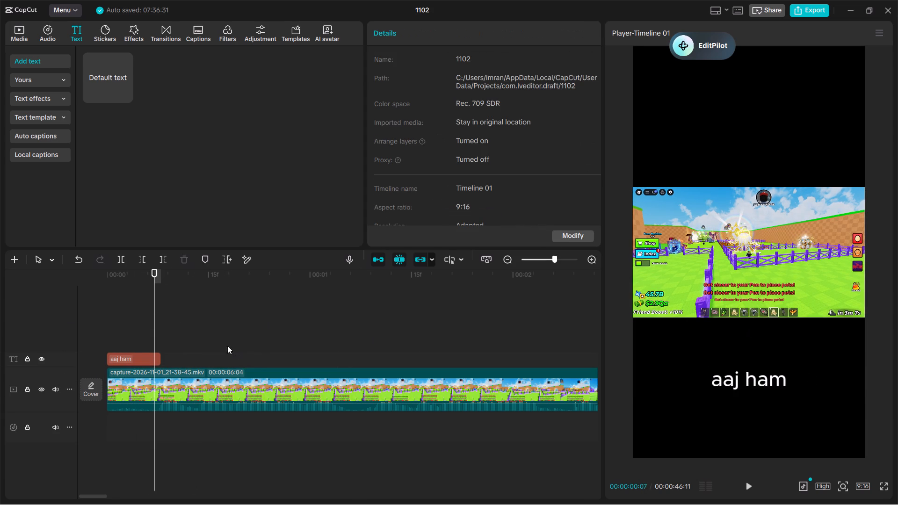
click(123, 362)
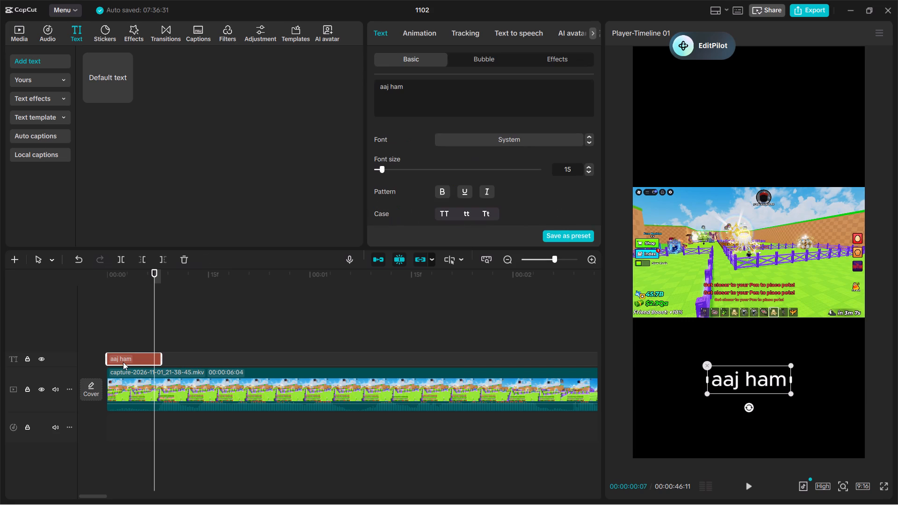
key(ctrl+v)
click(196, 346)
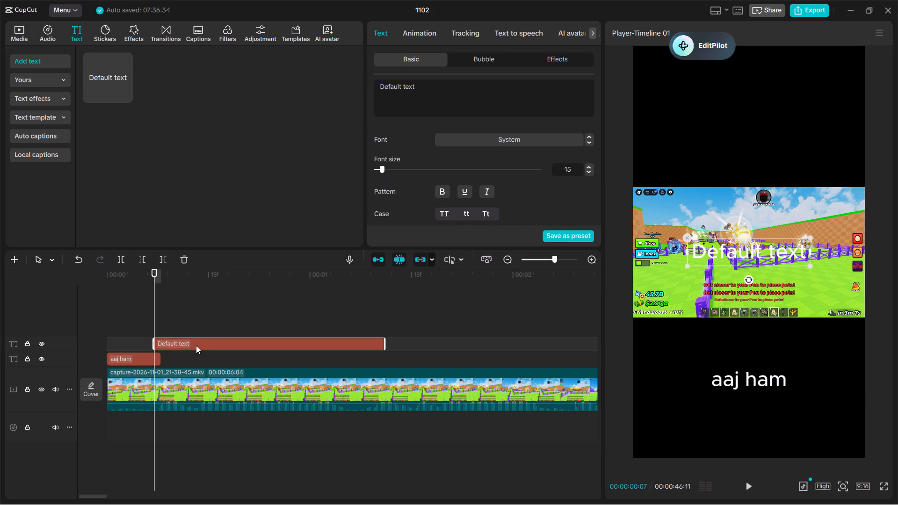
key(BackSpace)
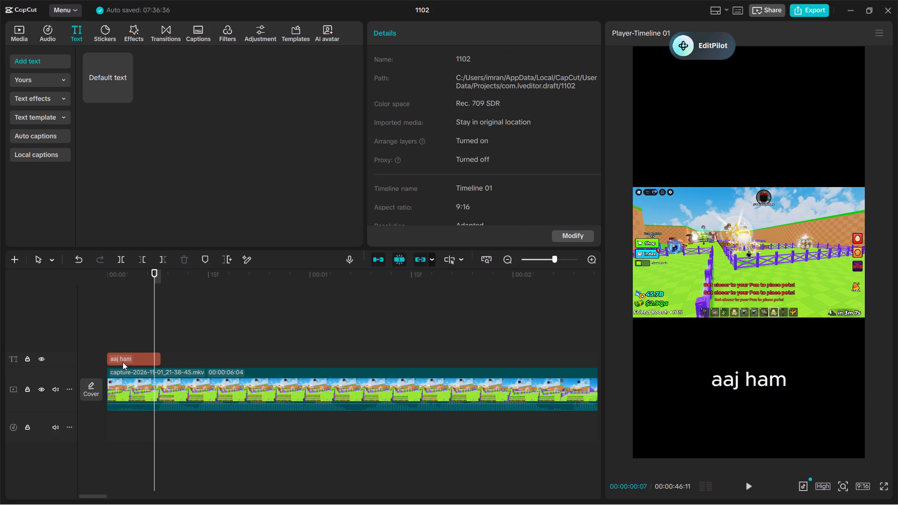
Play the opening and extend the end of the "aaj ham" caption to about 00:00:00:16.
click(110, 343)
drag(110, 343, 76, 345)
key(space)
key(space)
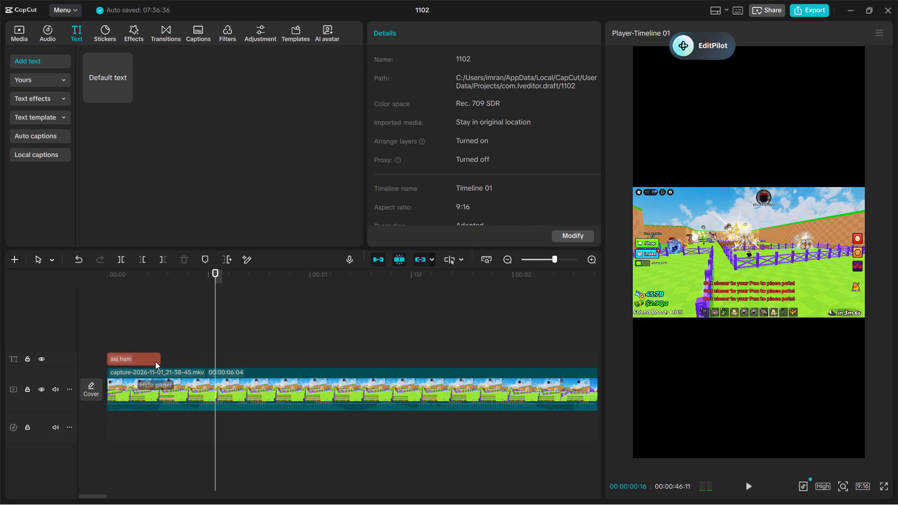
click(147, 361)
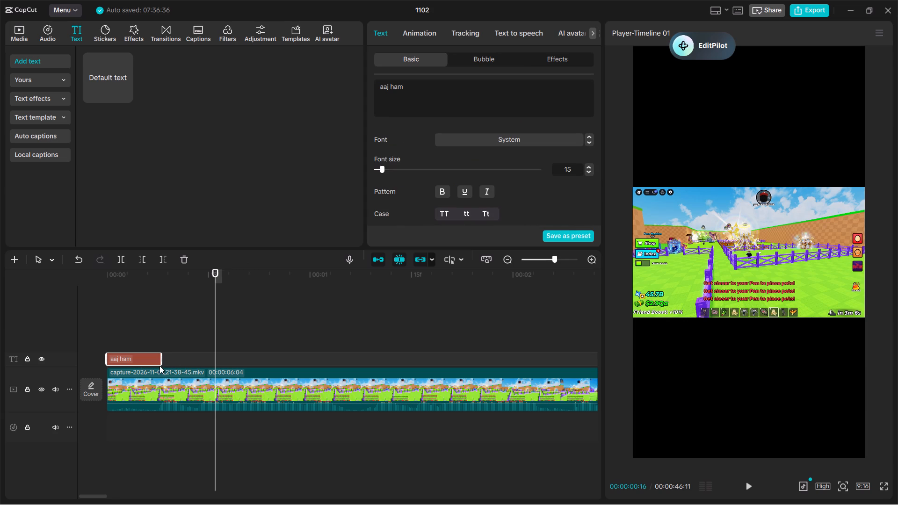
drag(159, 364, 217, 356)
Trim off the start of the first gameplay clip up to 00:00:00:07.
click(153, 323)
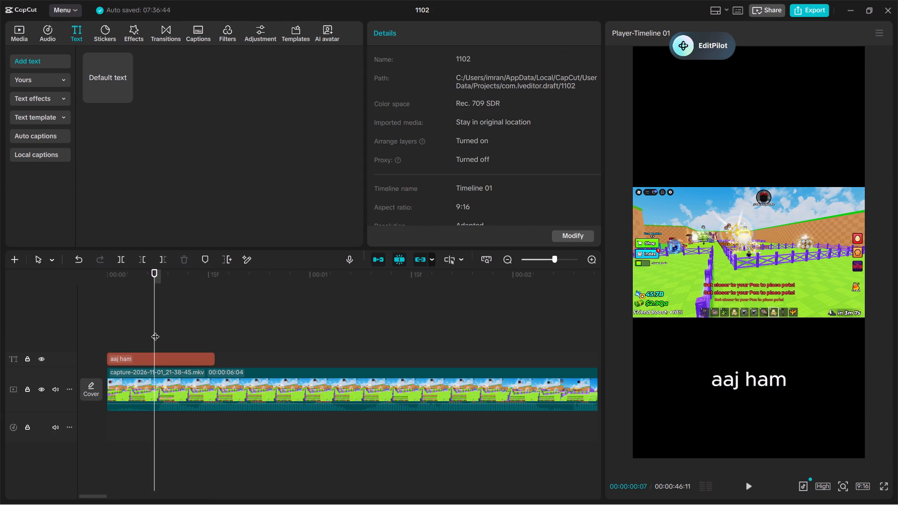
click(157, 390)
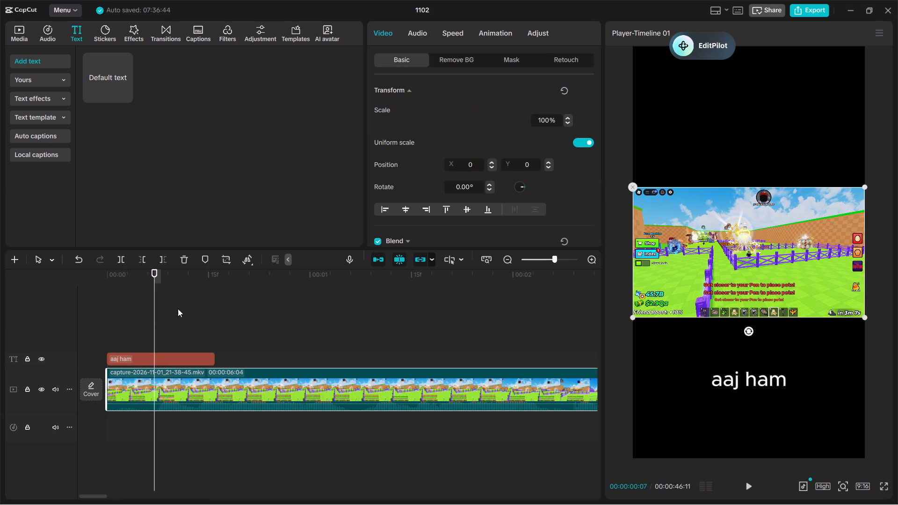
click(143, 261)
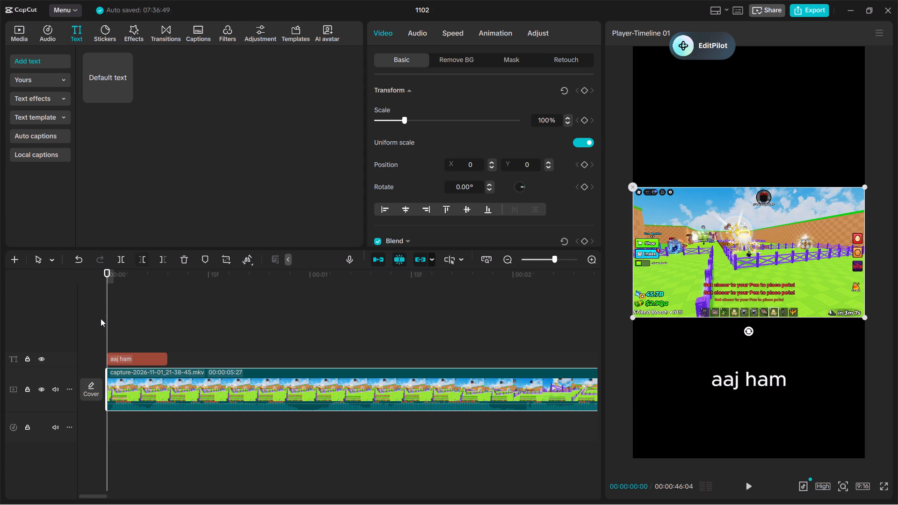
Play back the first frames of the timeline to check how the "aaj ham" caption matches the speech.
key(ctrl+minus)
key(ctrl+minus)
key(ctrl+minus)
key(ctrl+minus)
key(ctrl+minus)
key(ctrl+minus)
key(ctrl+minus)
key(ctrl+plus)
key(ctrl+plus)
key(ctrl+plus)
key(ctrl+plus)
key(ctrl+plus)
key(ctrl+plus)
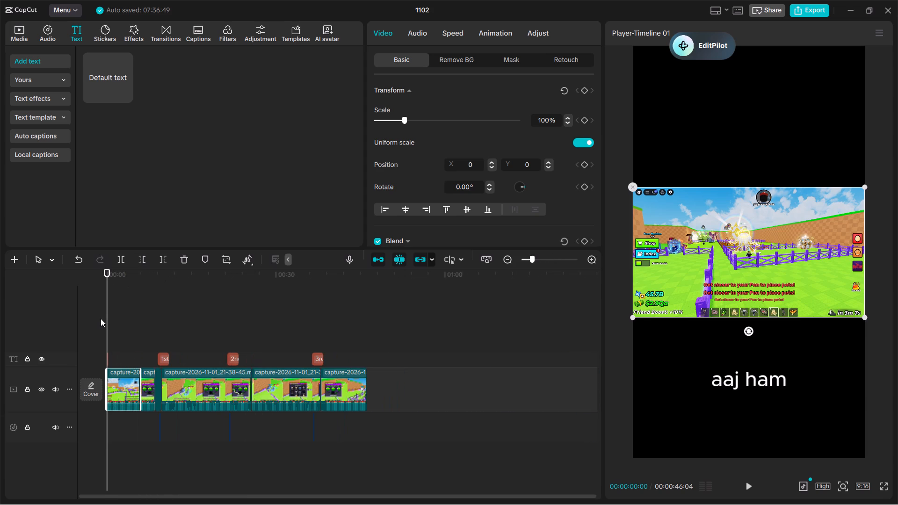
key(ctrl+plus)
key(ctrl+plus)
key(ctrl+plus)
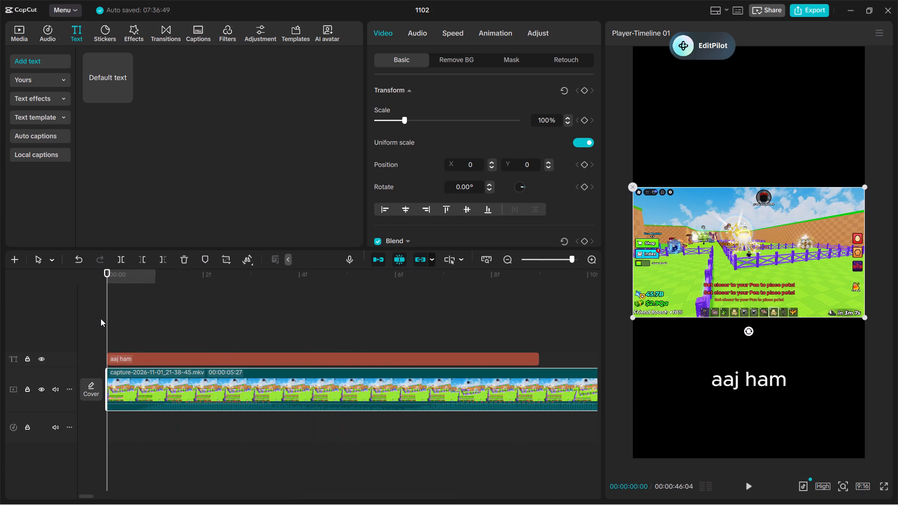
key(space)
key(space)
Copy the "aaj ham" caption and paste the copy directly after it, at 00:00:00:09.
key(ctrl+minus)
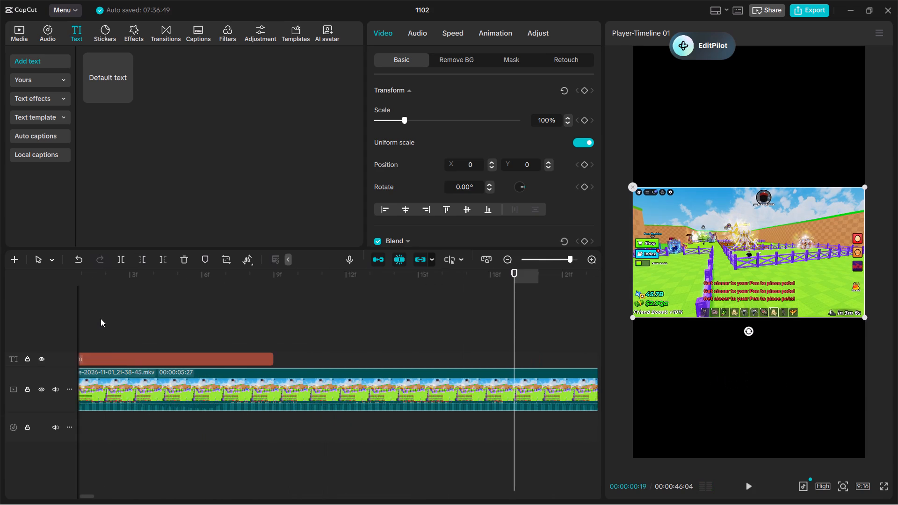
key(ctrl+minus)
click(153, 353)
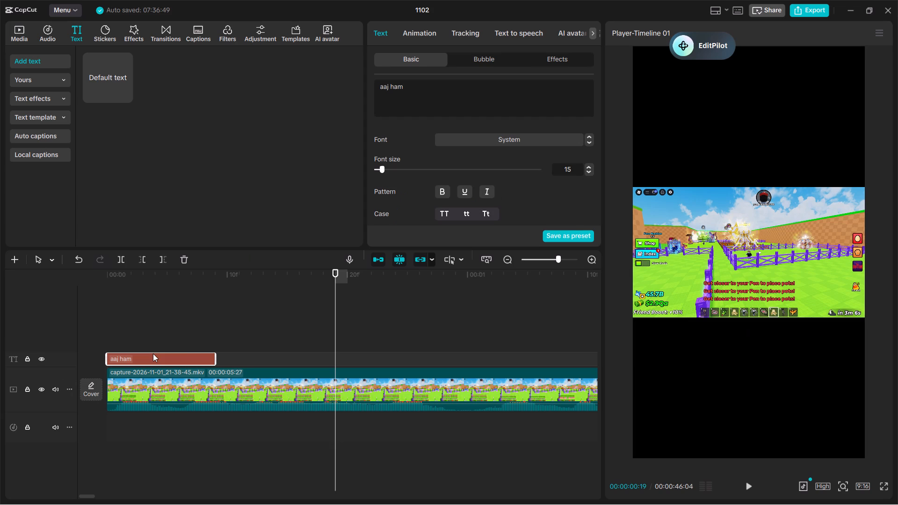
key(ctrl+c)
key(ctrl+c)
key(ctrl+c)
click(221, 335)
drag(219, 335, 211, 337)
click(211, 337)
key(ctrl+v)
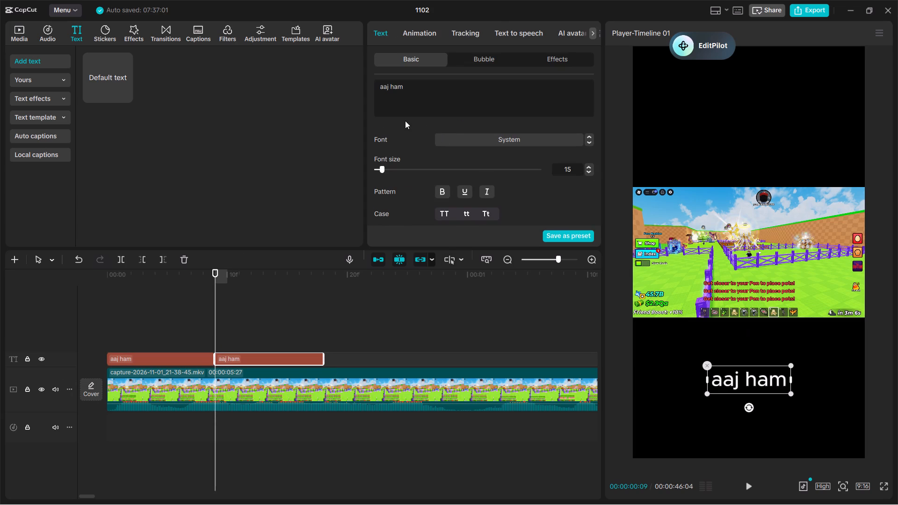
Clear the text of the pasted second caption.
triple_click(423, 110)
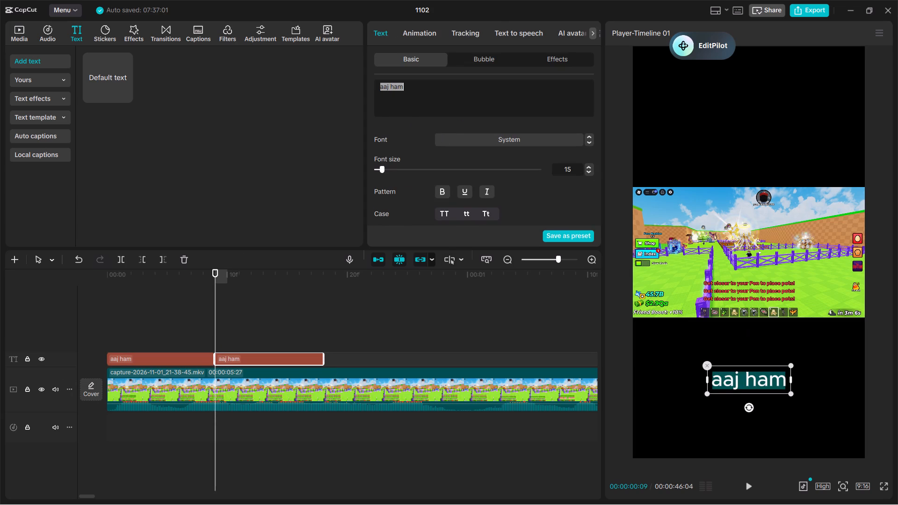
key(BackSpace)
text(ba)
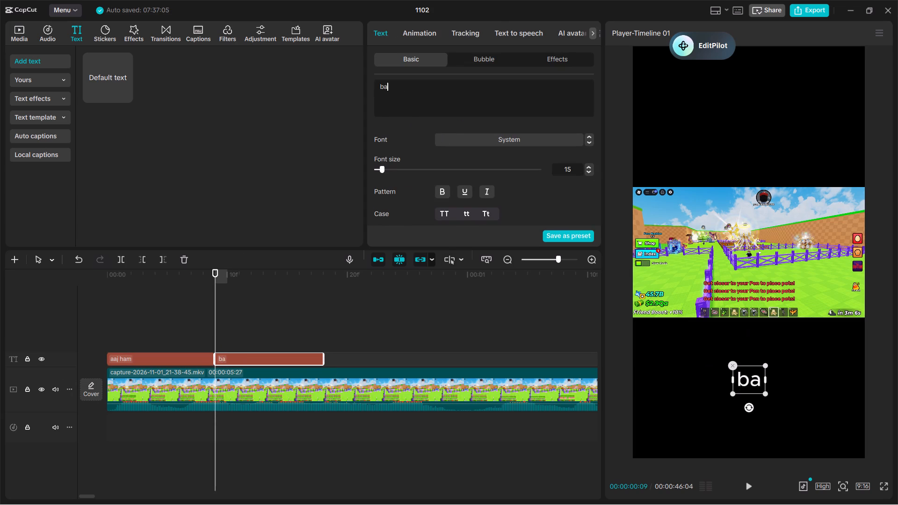
key(BackSpace)
key(BackSpace)
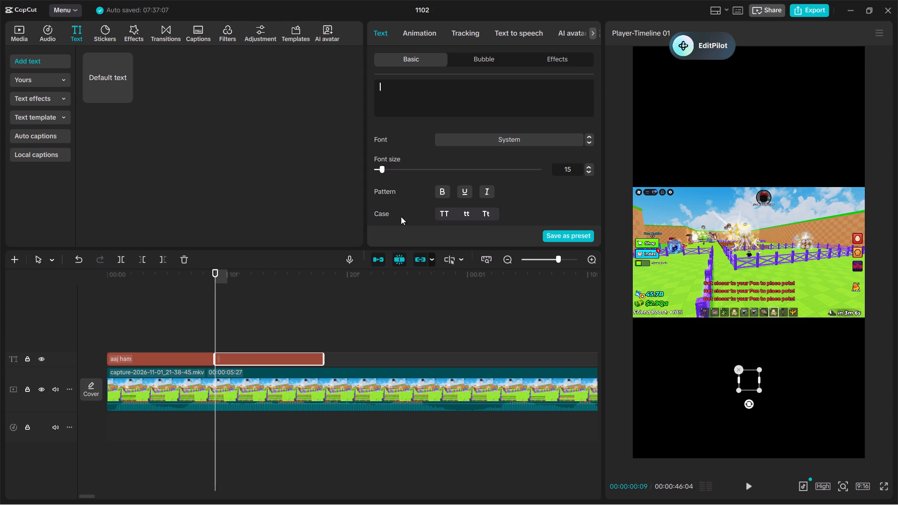
Add a scale keyframe to the "aaj ham" caption at 00:00:00:01.
click(158, 360)
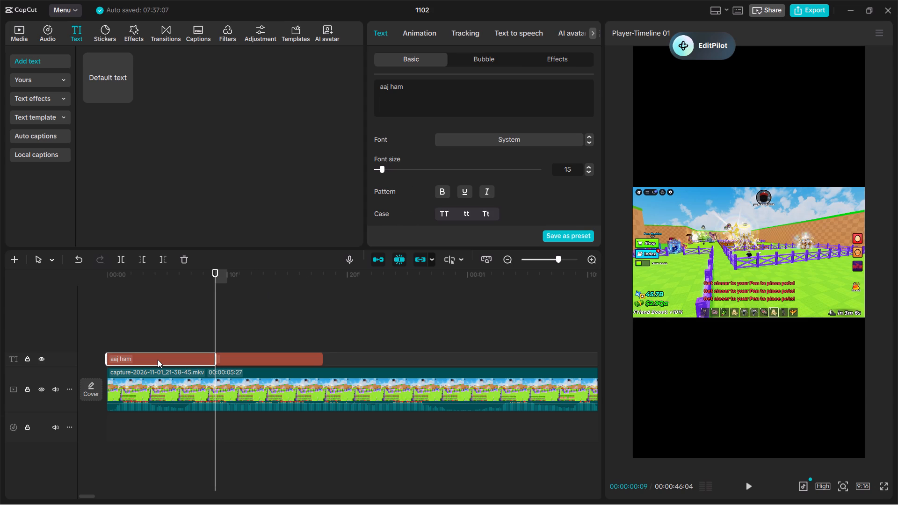
click(94, 329)
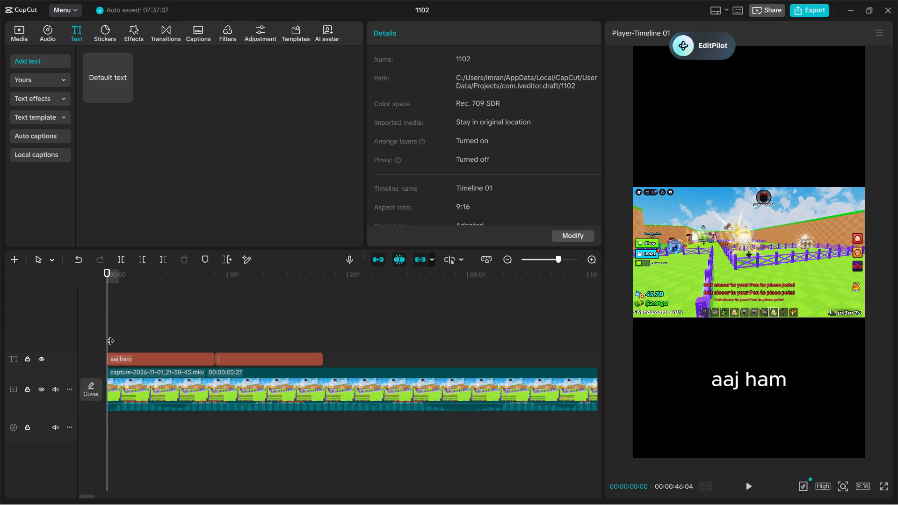
click(110, 335)
key(ctrl+plus)
key(ctrl+plus)
key(ctrl+plus)
key(ctrl+plus)
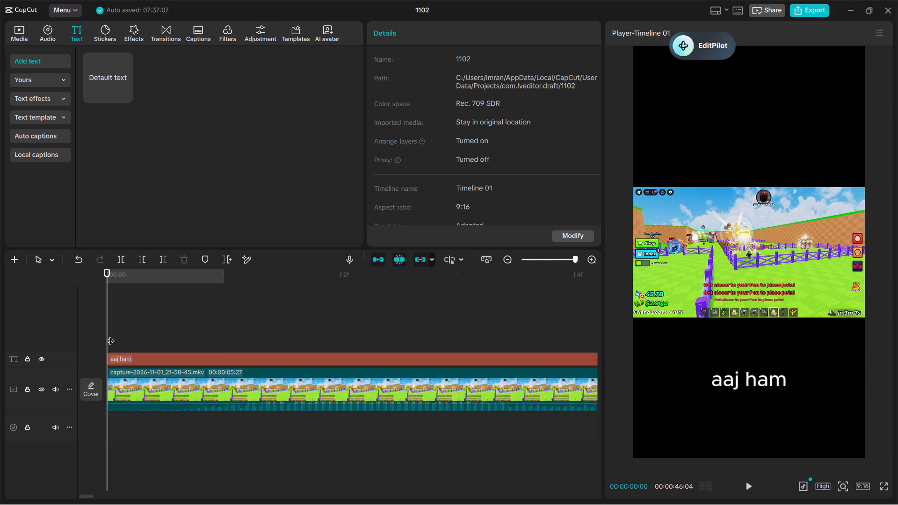
click(139, 333)
click(133, 341)
click(152, 335)
drag(182, 339, 170, 343)
click(247, 325)
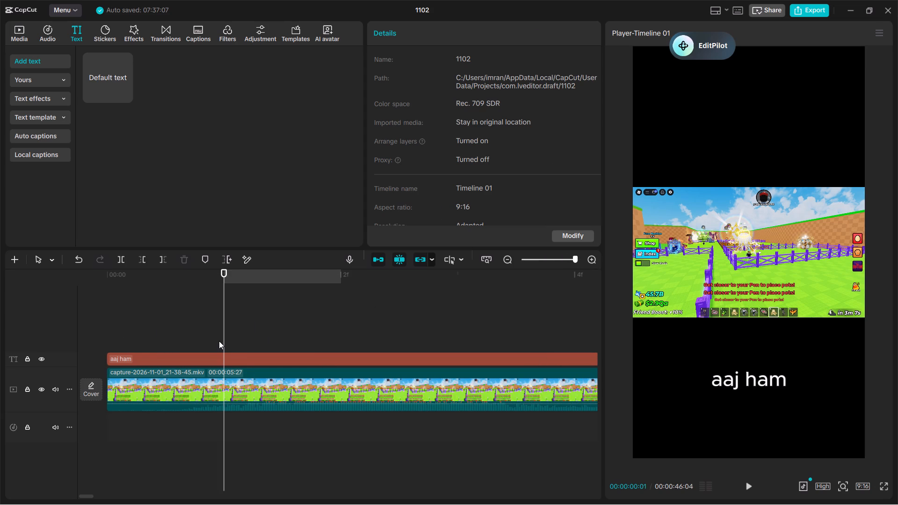
click(253, 358)
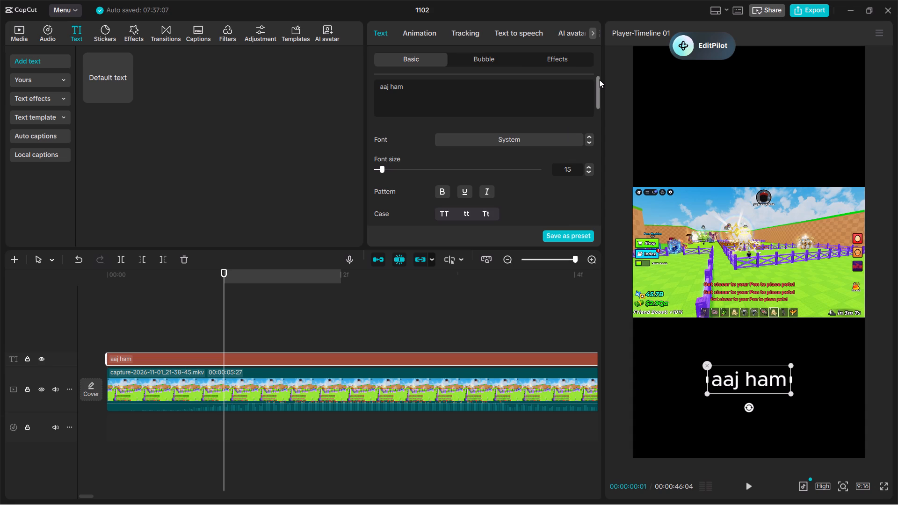
drag(601, 81, 601, 118)
drag(600, 92, 599, 155)
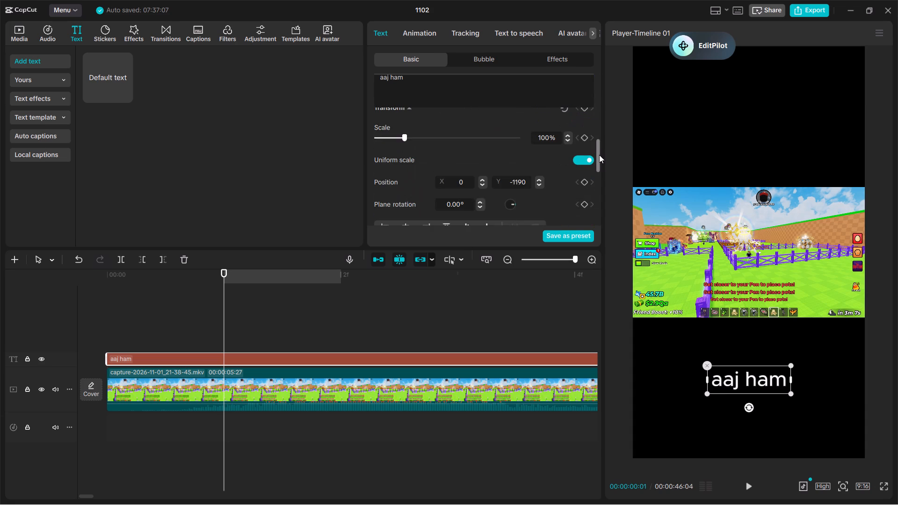
drag(599, 155, 599, 161)
click(579, 112)
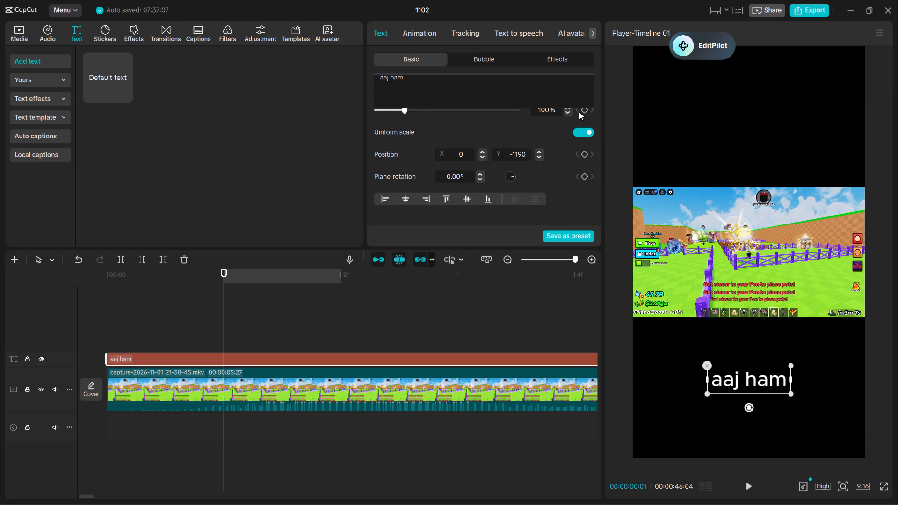
click(583, 112)
Reduce the "aaj ham" caption's scale to 29% at its 00:00:00:01 keyframe.
click(403, 108)
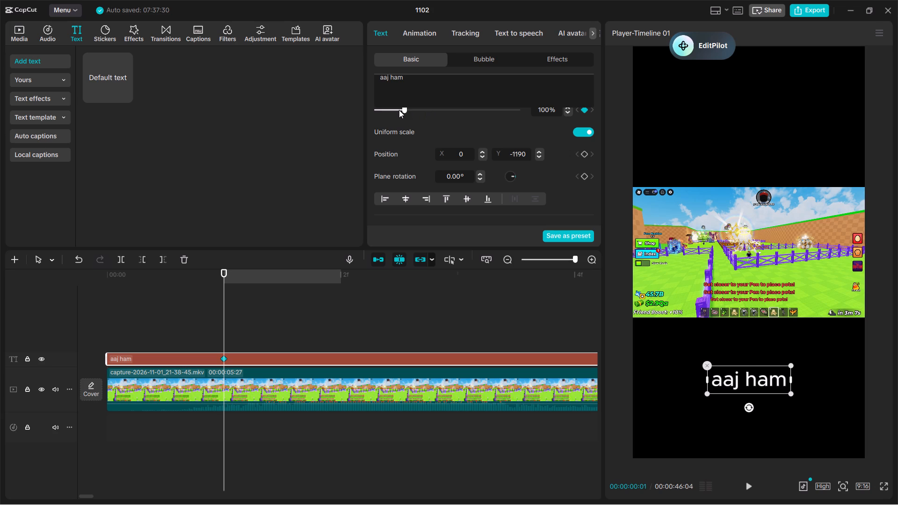
click(399, 110)
click(384, 110)
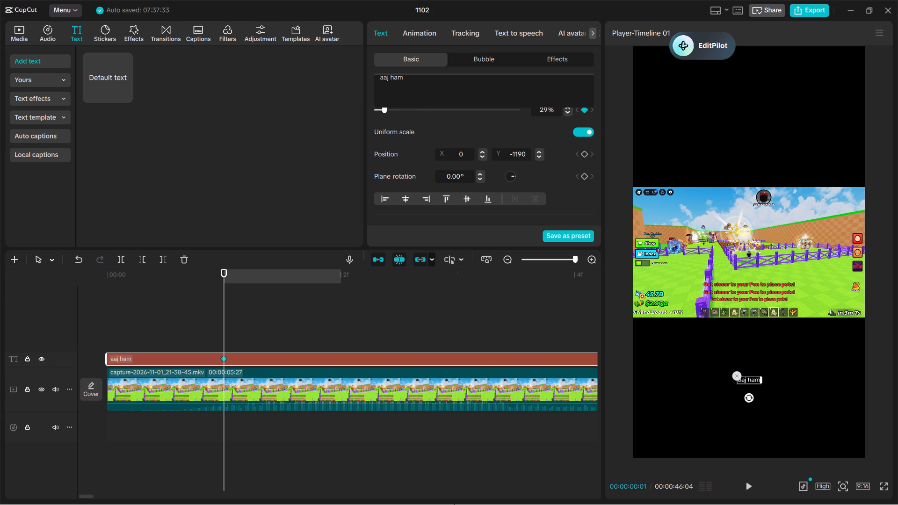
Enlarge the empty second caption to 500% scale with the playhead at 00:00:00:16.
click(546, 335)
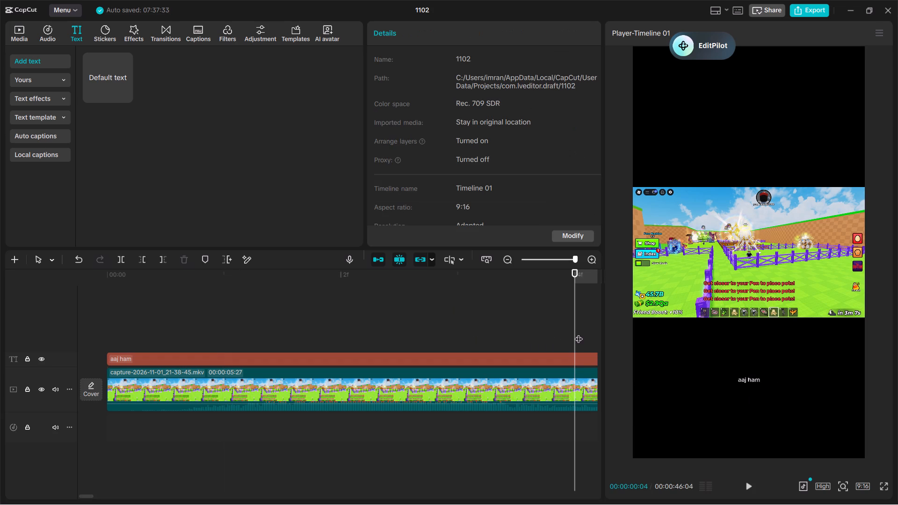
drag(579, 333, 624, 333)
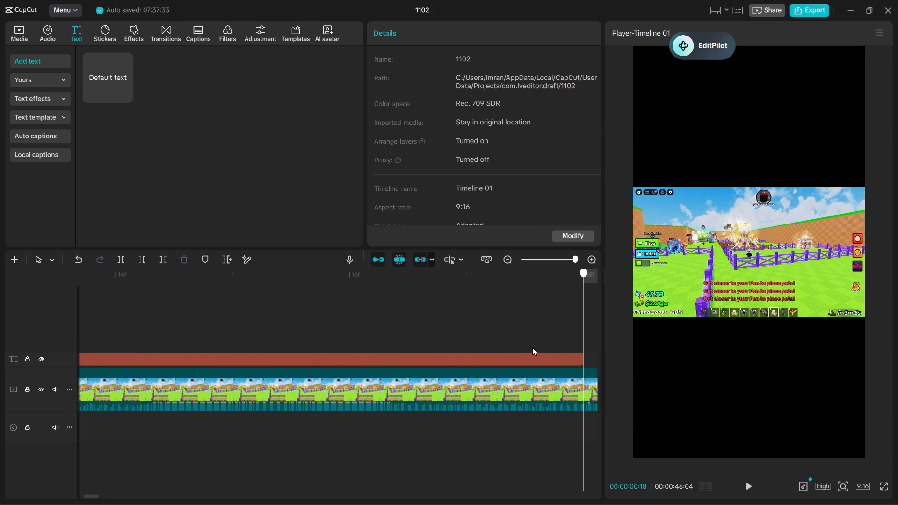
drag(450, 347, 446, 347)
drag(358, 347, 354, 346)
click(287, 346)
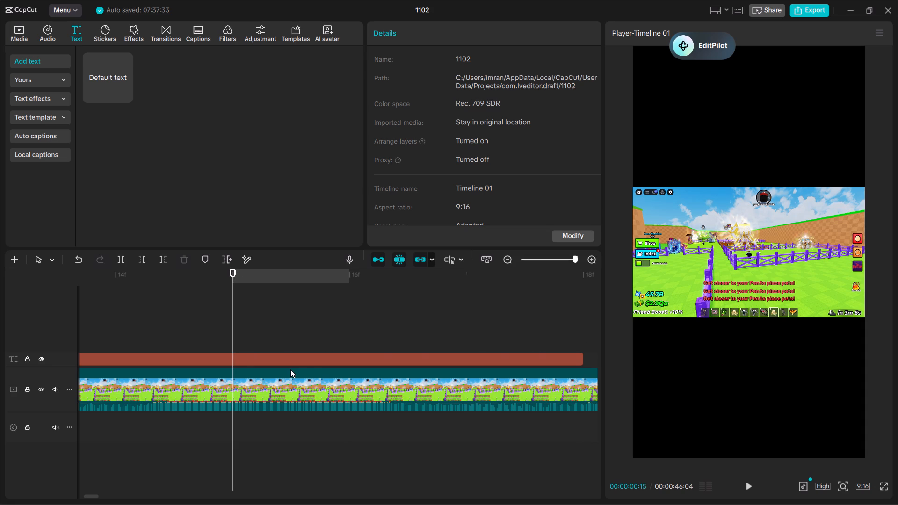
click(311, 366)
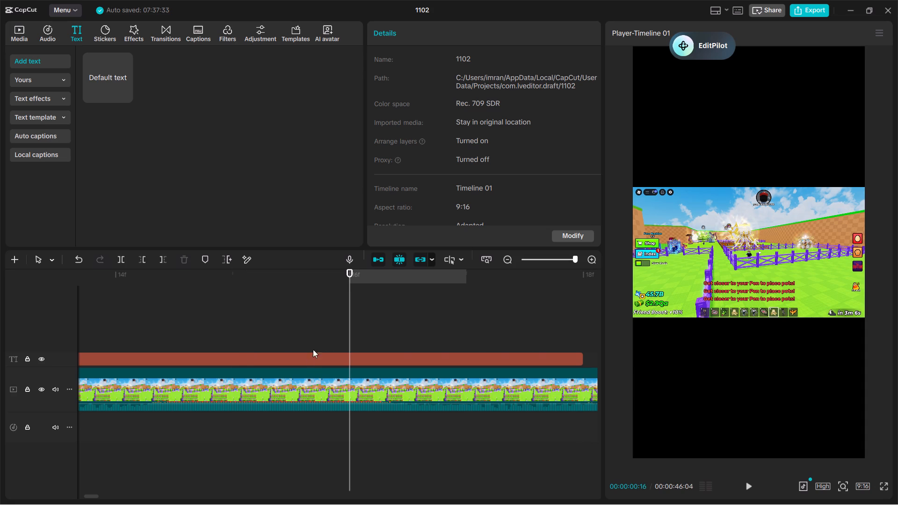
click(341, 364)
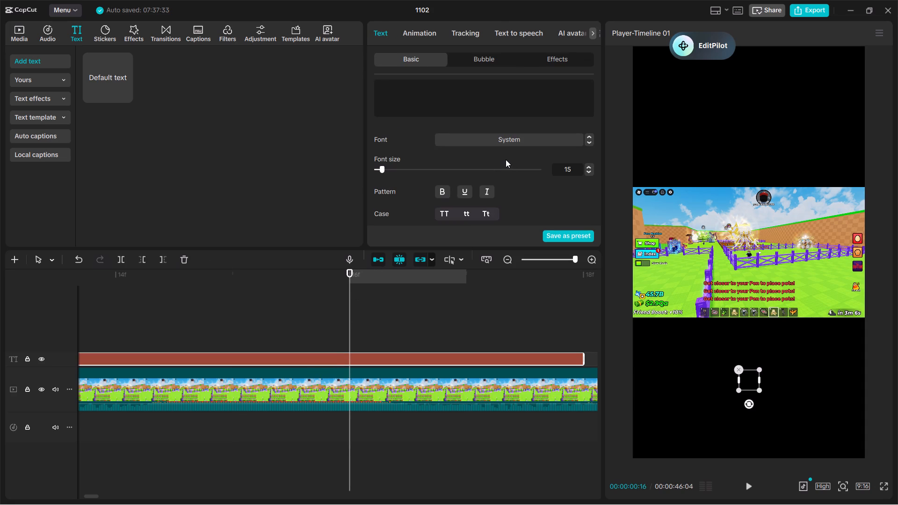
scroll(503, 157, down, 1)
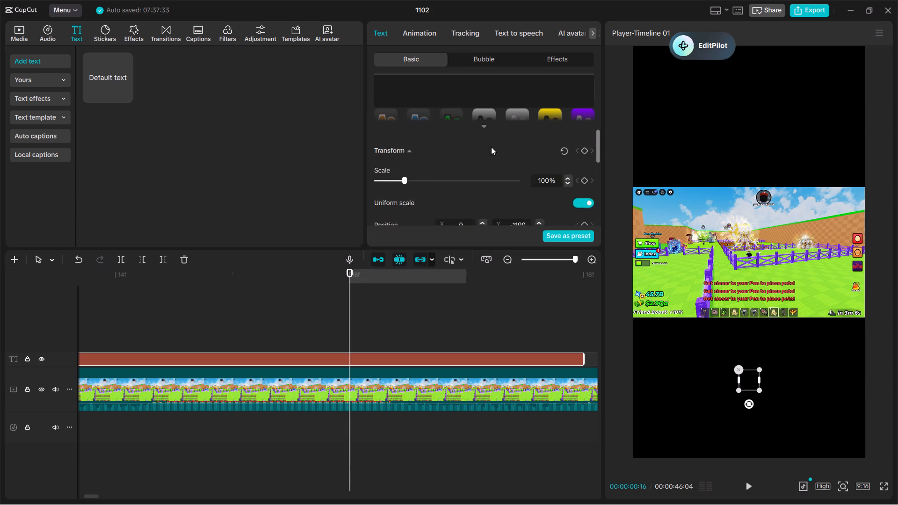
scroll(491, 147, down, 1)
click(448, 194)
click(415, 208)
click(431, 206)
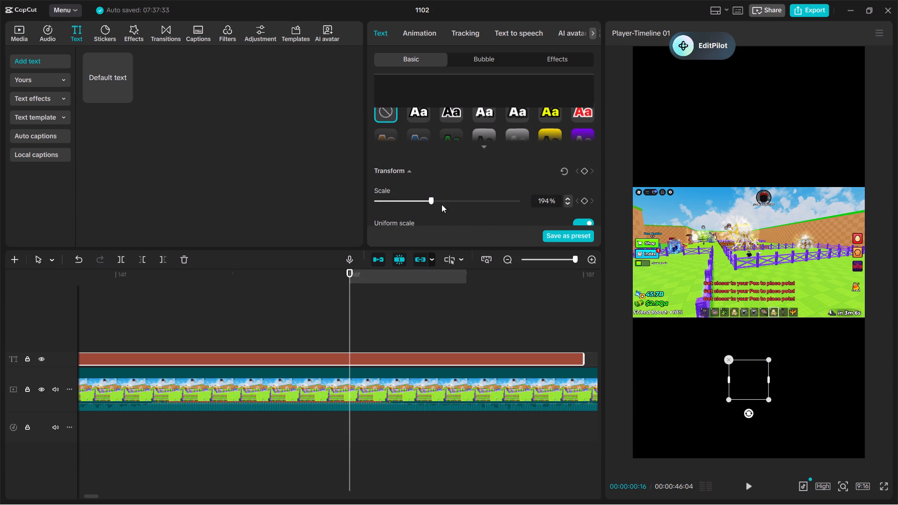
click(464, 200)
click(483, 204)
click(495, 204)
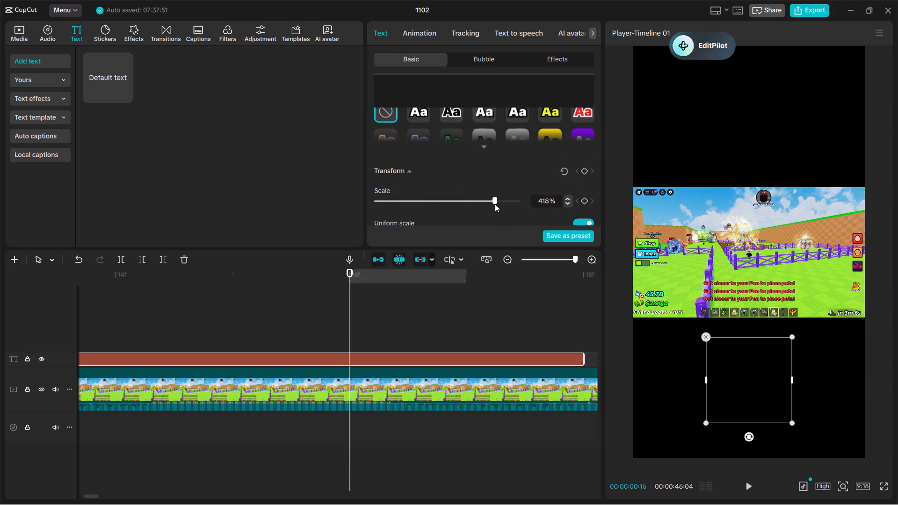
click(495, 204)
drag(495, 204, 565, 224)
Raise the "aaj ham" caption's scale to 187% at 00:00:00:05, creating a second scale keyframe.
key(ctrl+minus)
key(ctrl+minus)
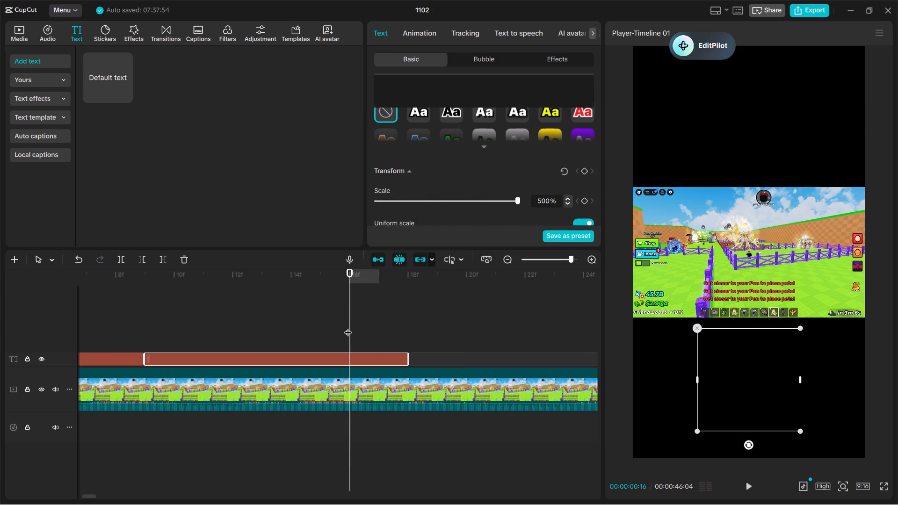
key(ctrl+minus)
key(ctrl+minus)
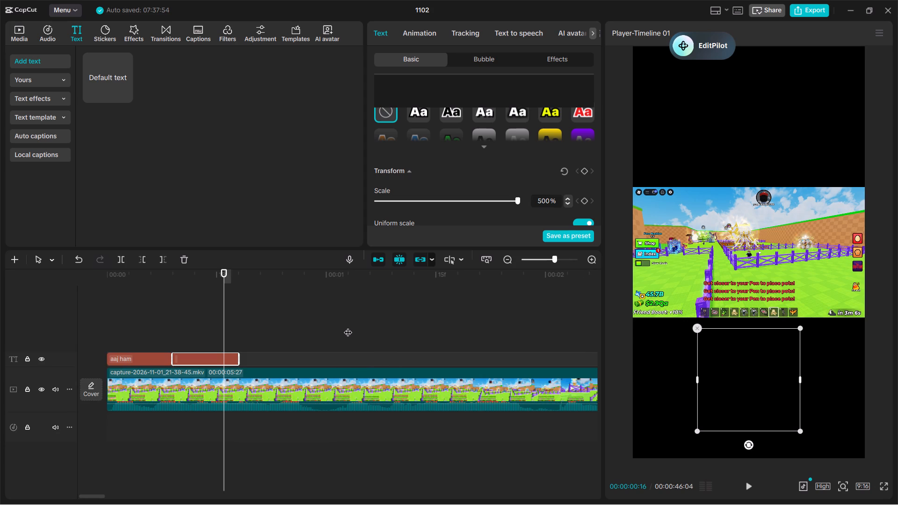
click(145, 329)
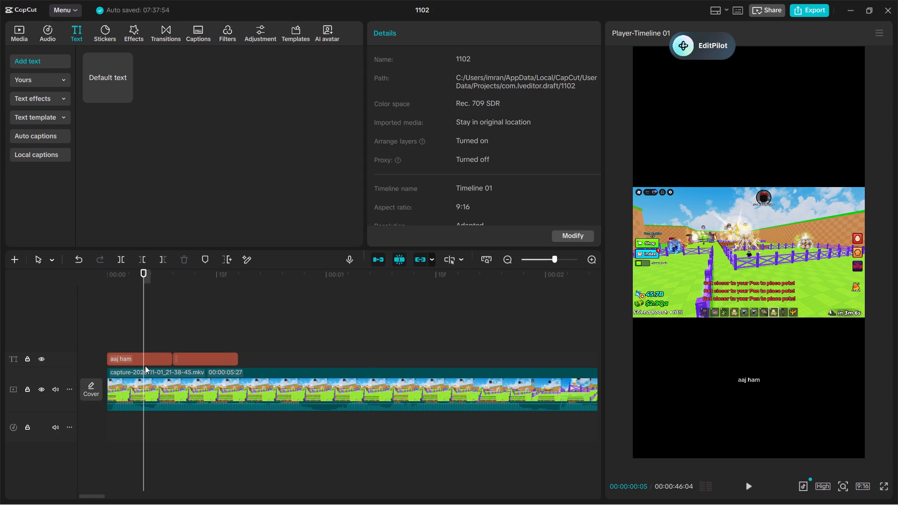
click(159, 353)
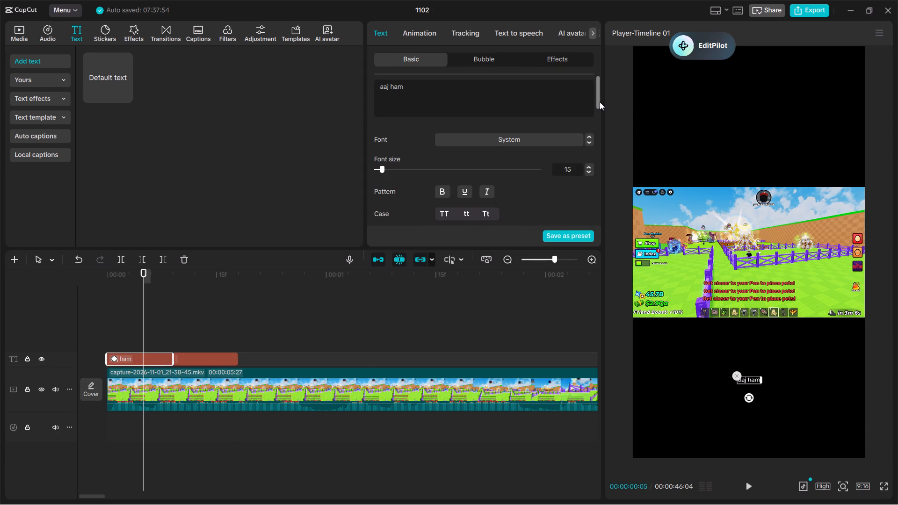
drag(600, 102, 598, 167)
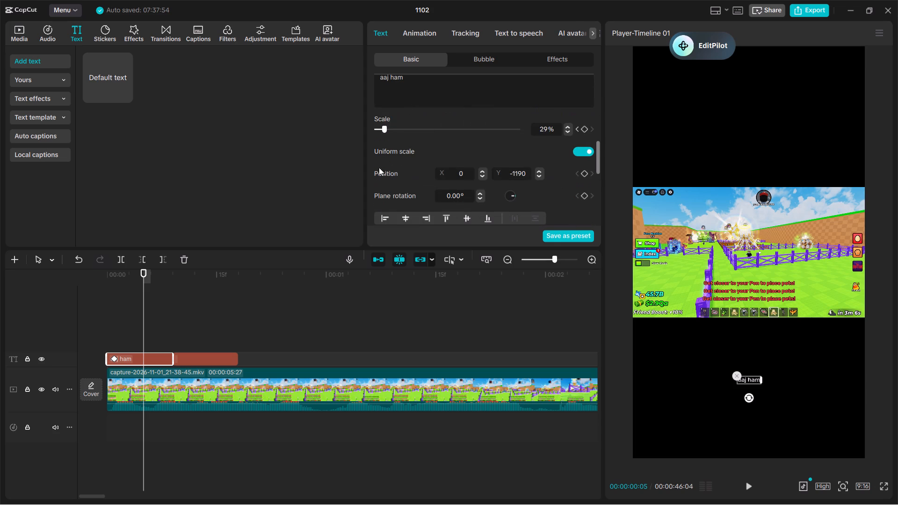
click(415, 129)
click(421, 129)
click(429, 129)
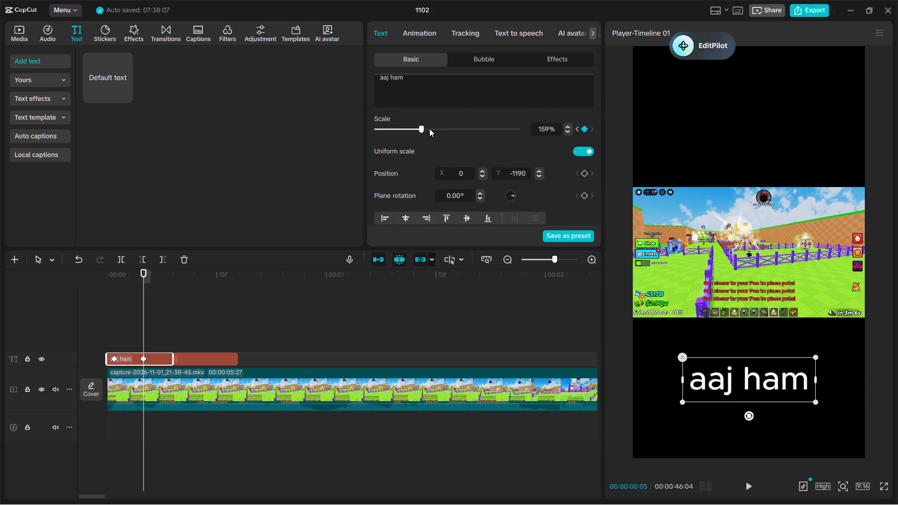
Copy the keyframed "aaj ham" caption and delete the empty second caption after it.
click(133, 346)
click(133, 357)
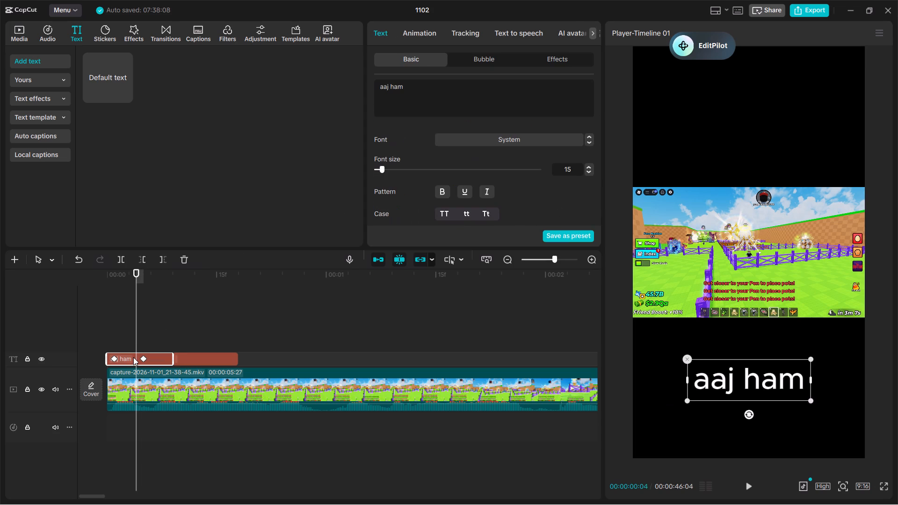
key(ctrl+c)
key(ctrl+c)
key(ctrl+c)
click(196, 361)
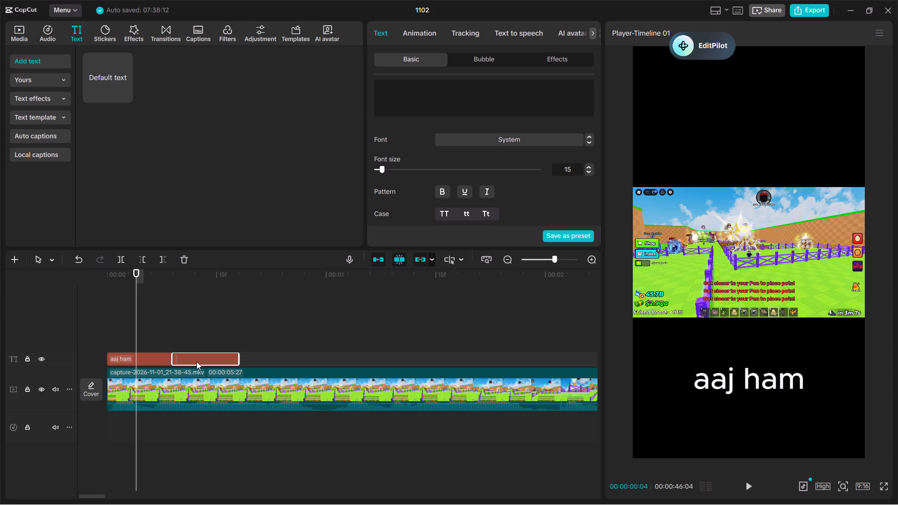
key(BackSpace)
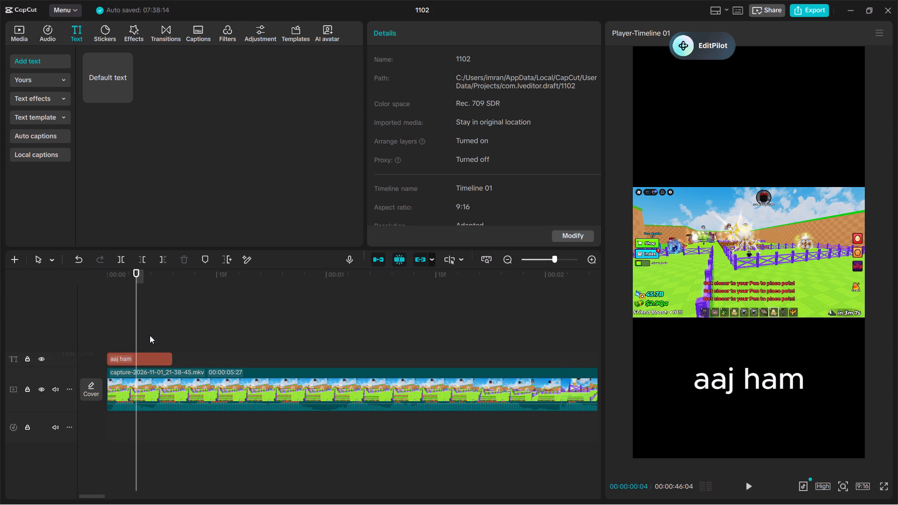
Set the "aaj ham" caption's scale keyframe at 00:00:00:05 to 243%.
click(150, 335)
click(145, 356)
click(145, 335)
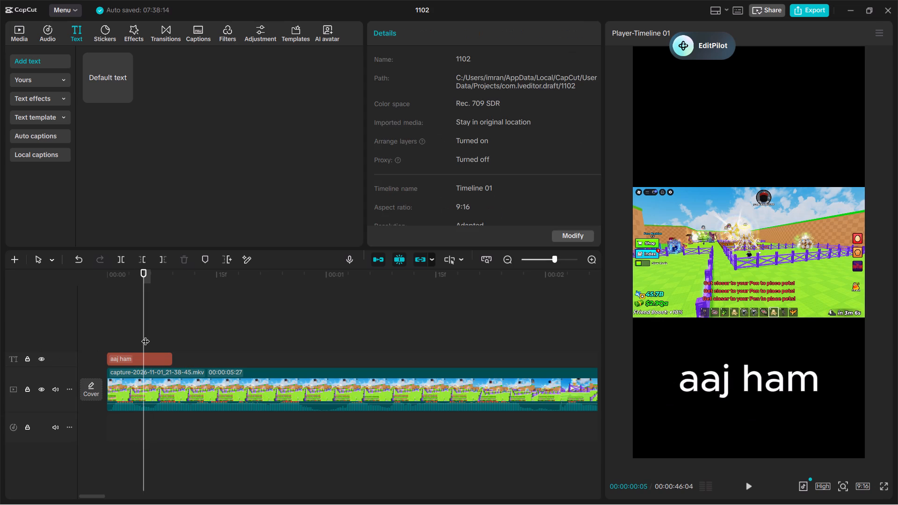
click(166, 358)
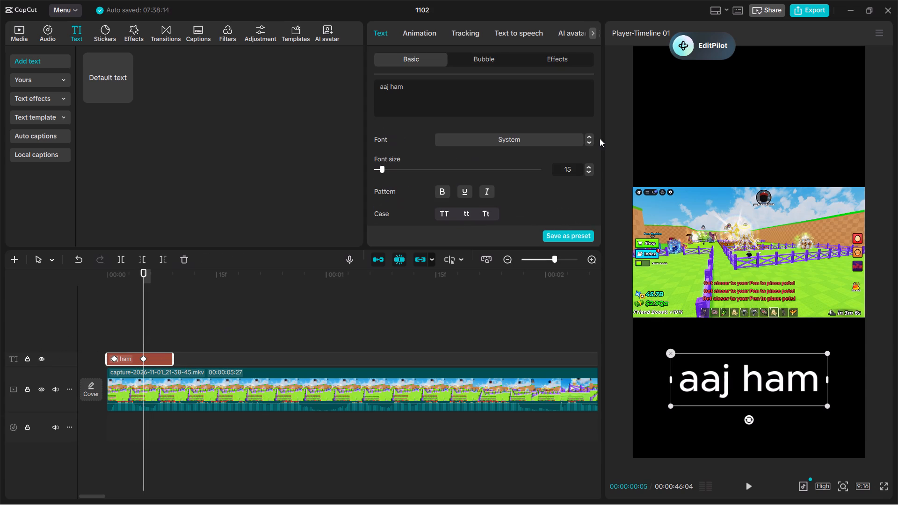
scroll(579, 138, down, 2)
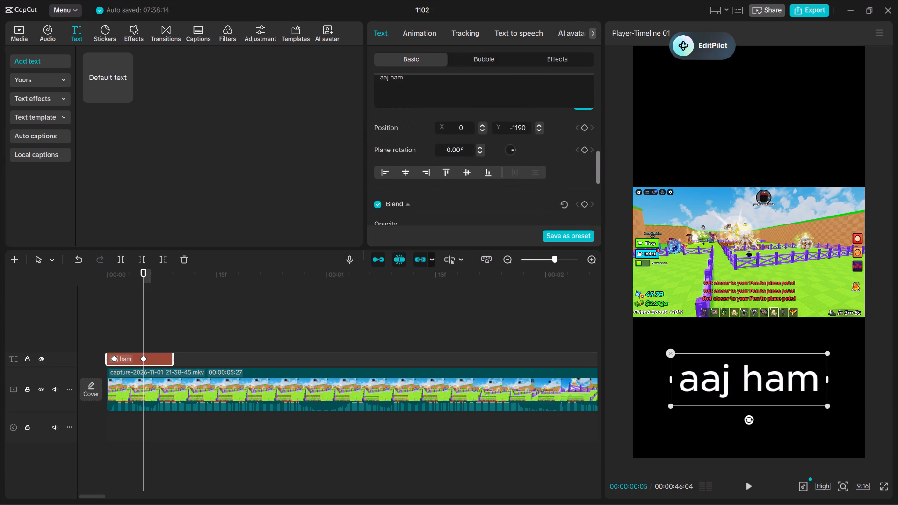
scroll(458, 124, down, 2)
ctrl+scroll(458, 124, up, 1)
ctrl+scroll(458, 124, down, 1)
scroll(452, 106, down, 1)
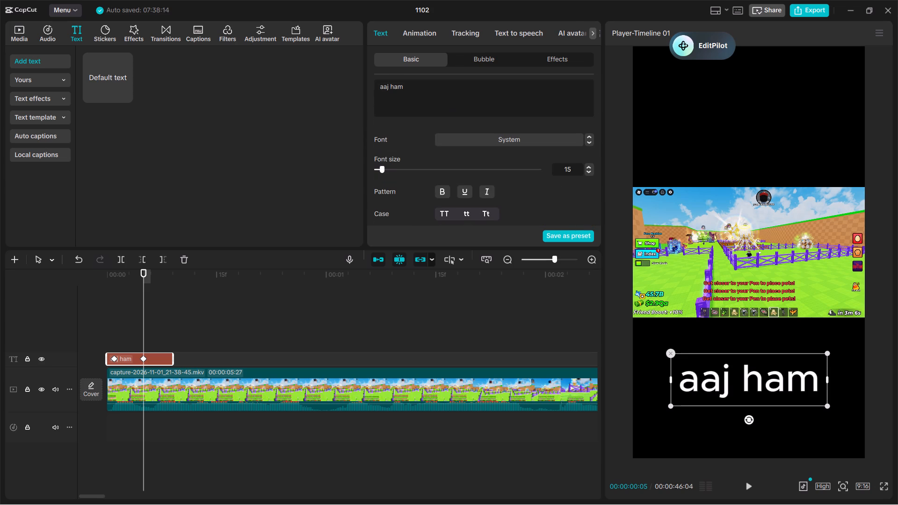
scroll(452, 106, down, 1)
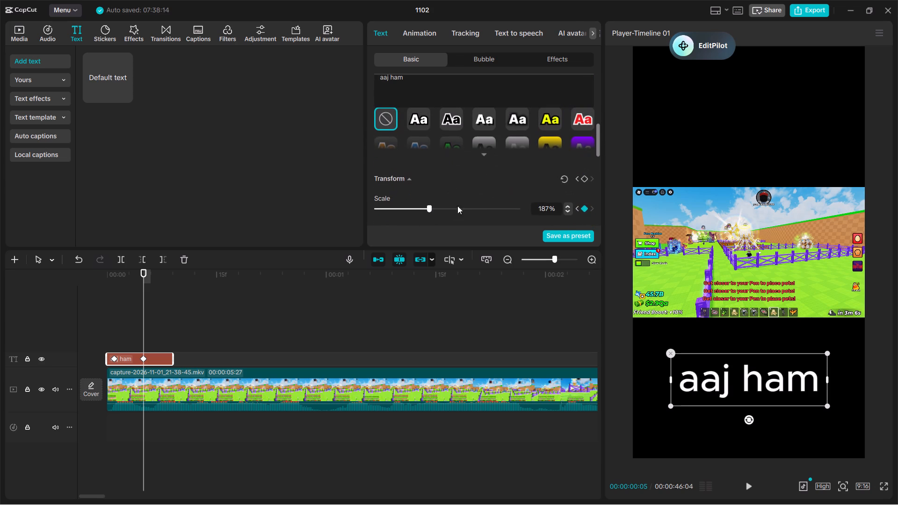
click(457, 220)
click(456, 202)
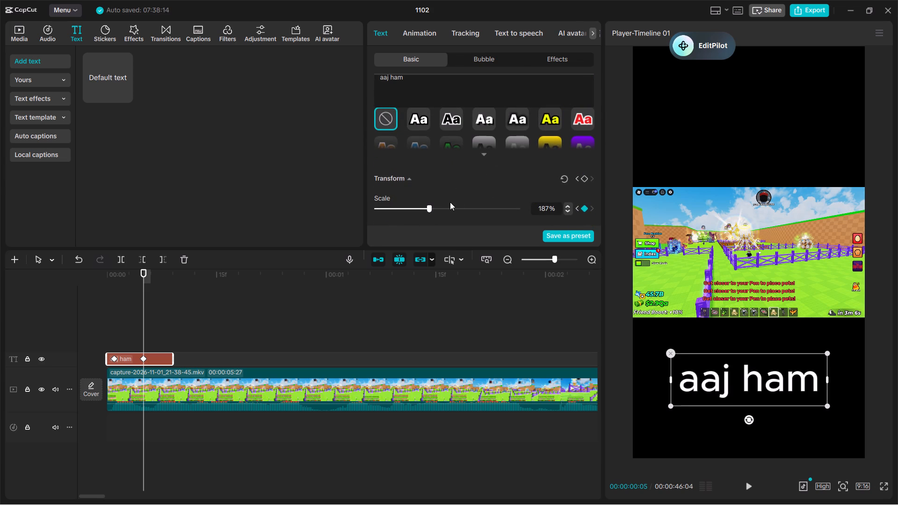
click(448, 216)
click(445, 212)
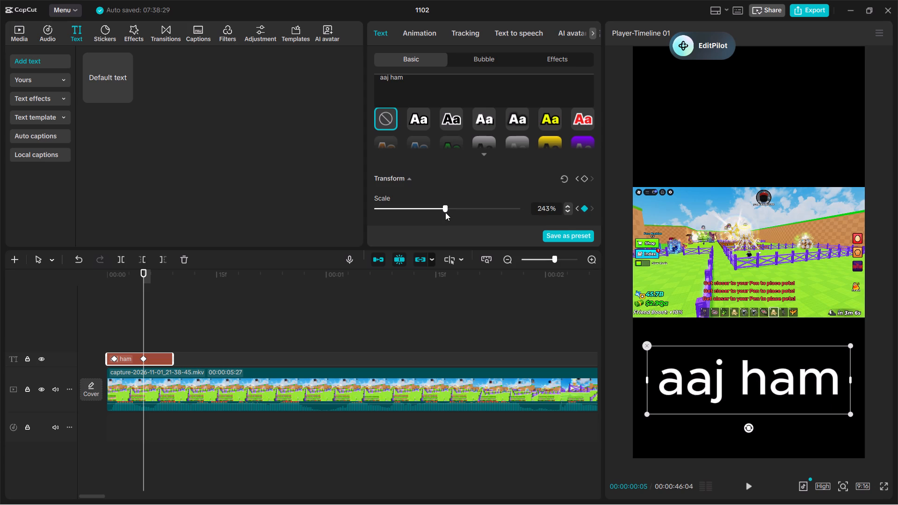
Set the "aaj ham" caption's scale keyframe at 00:00:00:05 to 239%.
click(444, 212)
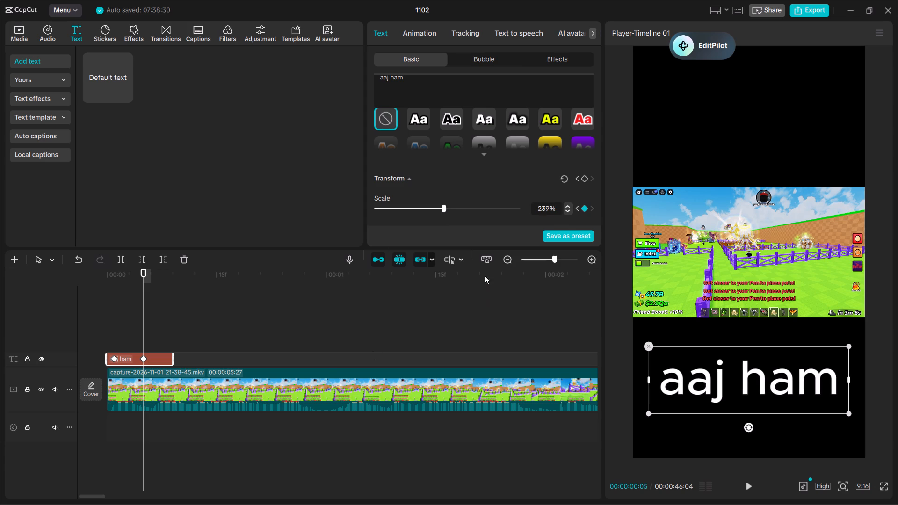
Paste the copied keyframed caption at 00:00:00:09, right after "aaj ham", and change its text to "bahot sare".
click(178, 328)
double_click(167, 331)
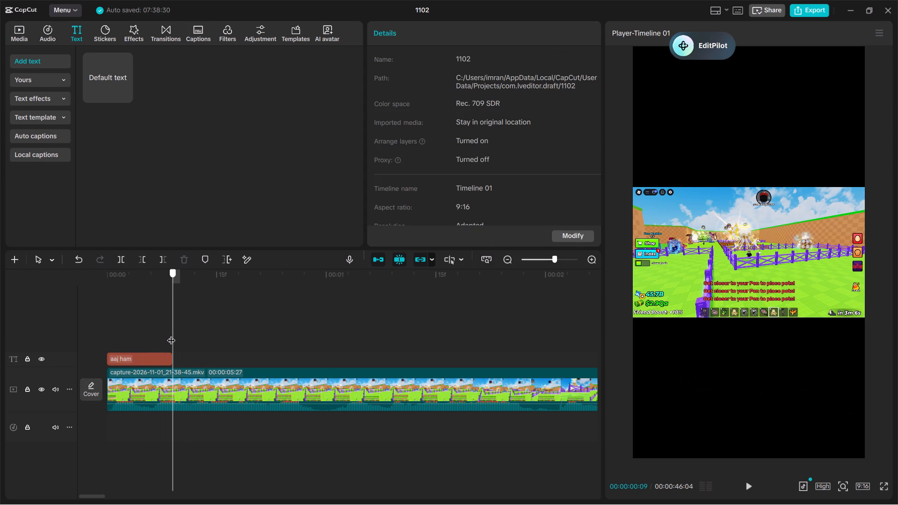
key(ctrl+v)
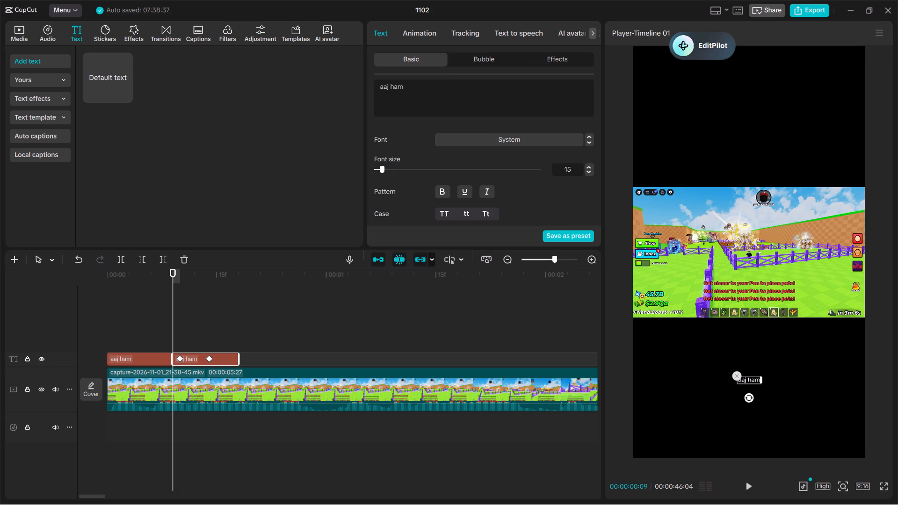
triple_click(442, 83)
click(442, 83)
double_click(442, 83)
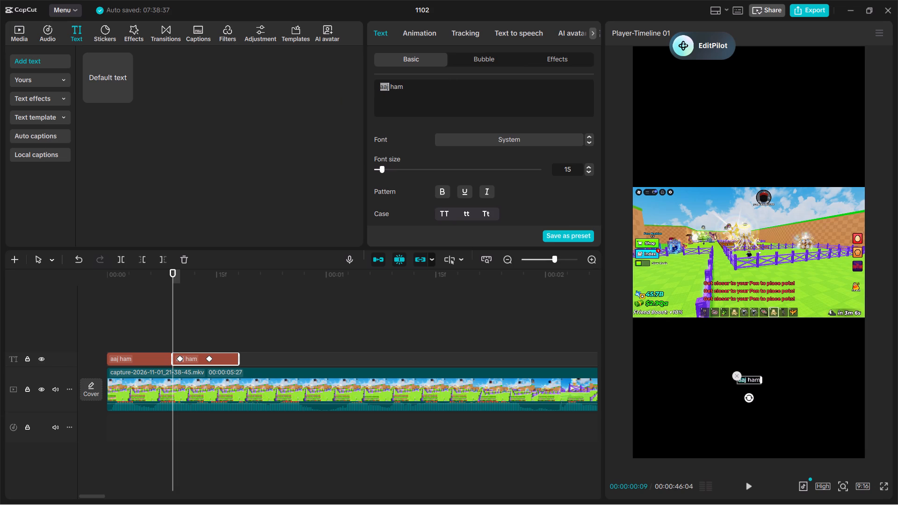
click(442, 83)
key(BackSpace)
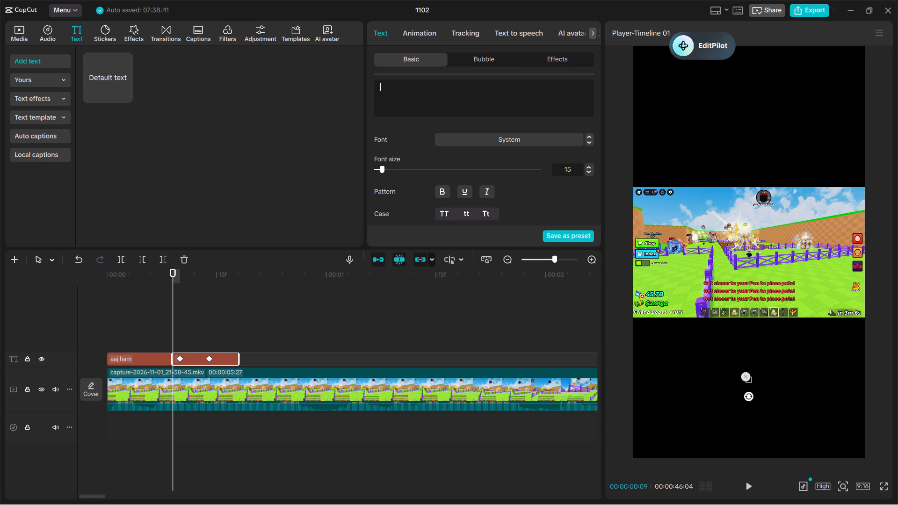
text(baho)
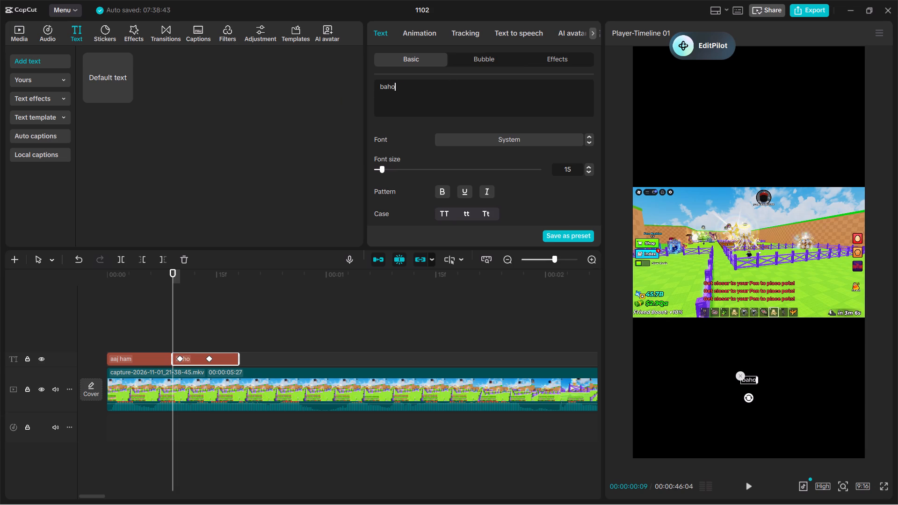
text(t sare)
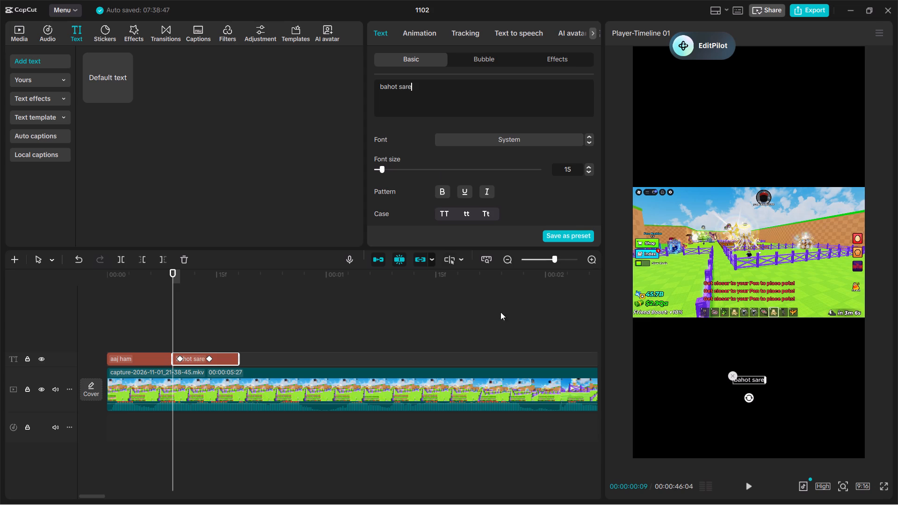
Preview the captions, move "bahot sare" to start at about 00:00:00:15, and extend "aaj ham" to meet it.
click(132, 317)
key(space)
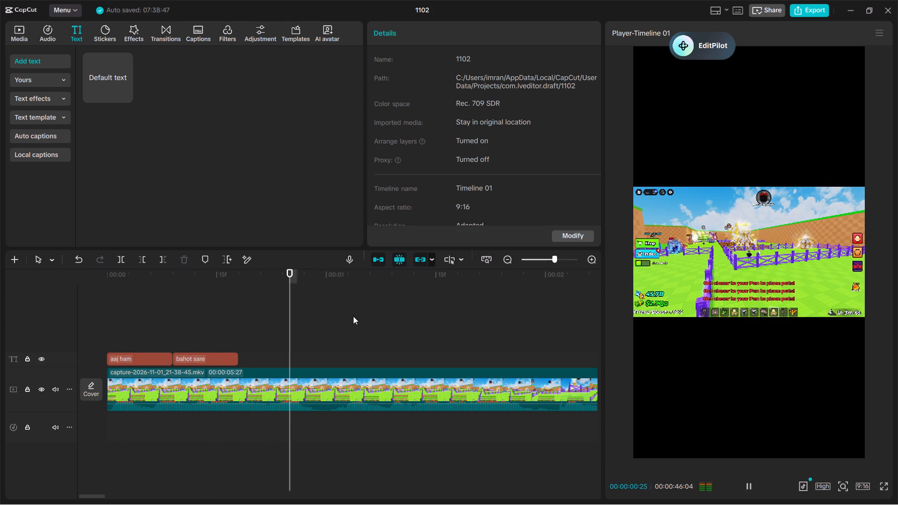
key(space)
click(204, 329)
click(139, 349)
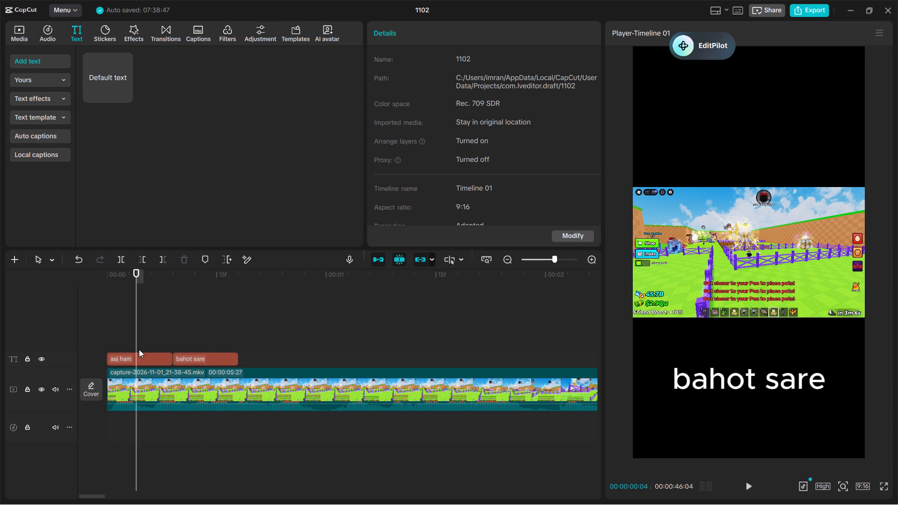
click(192, 361)
drag(192, 361, 235, 361)
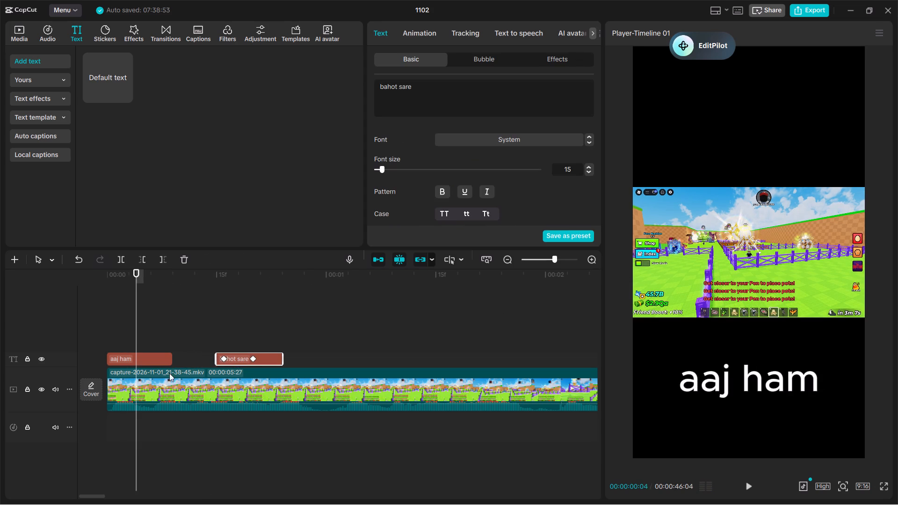
click(165, 360)
drag(171, 363, 220, 365)
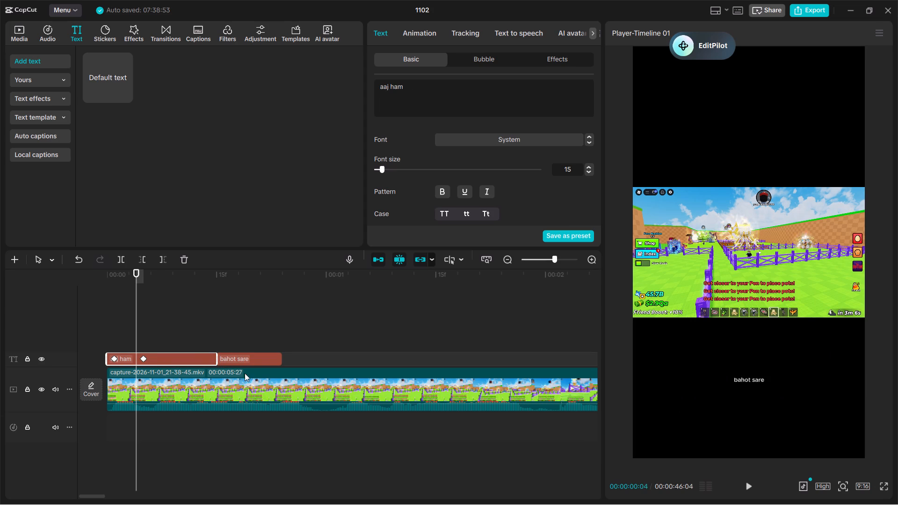
Extend the "bahot sare" caption to end at 00:00:00:28 and copy it.
click(258, 361)
drag(284, 360, 317, 363)
drag(317, 363, 311, 369)
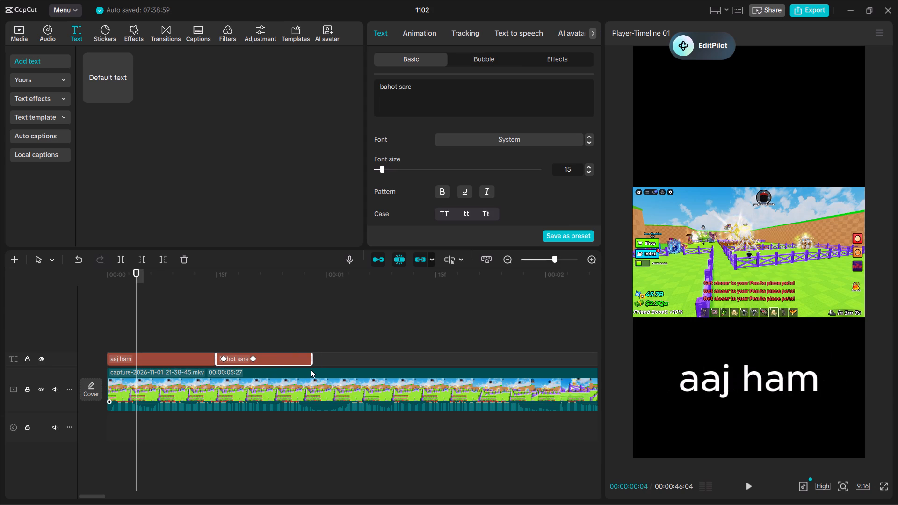
key(ctrl+c)
key(ctrl+c)
key(ctrl+c)
Paste the copied caption at 00:00:00:28 and change its text to "fuse karne".
click(437, 94)
click(319, 320)
drag(319, 320, 315, 328)
click(270, 339)
click(274, 359)
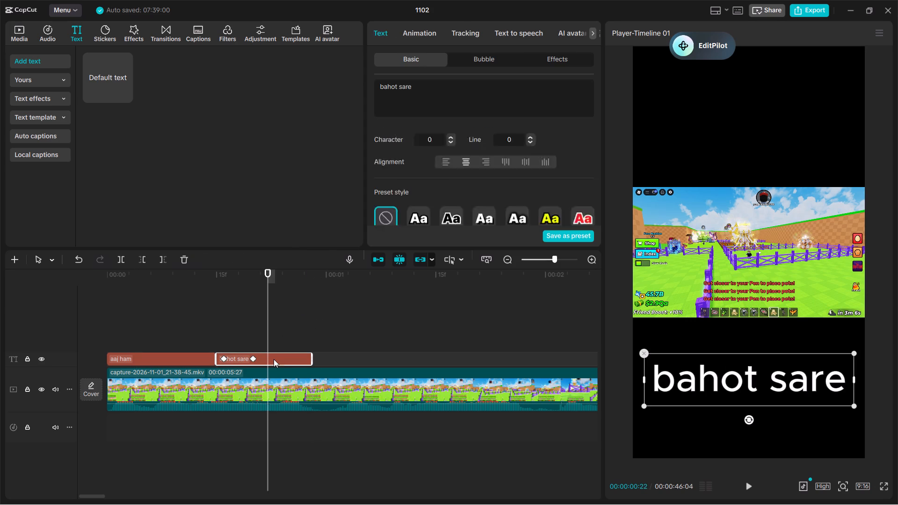
click(317, 332)
click(317, 332)
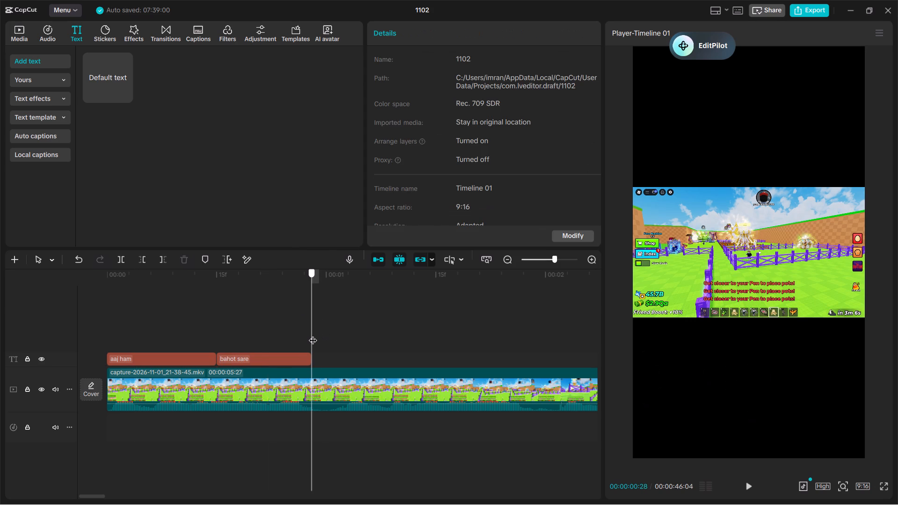
key(ctrl+v)
triple_click(427, 100)
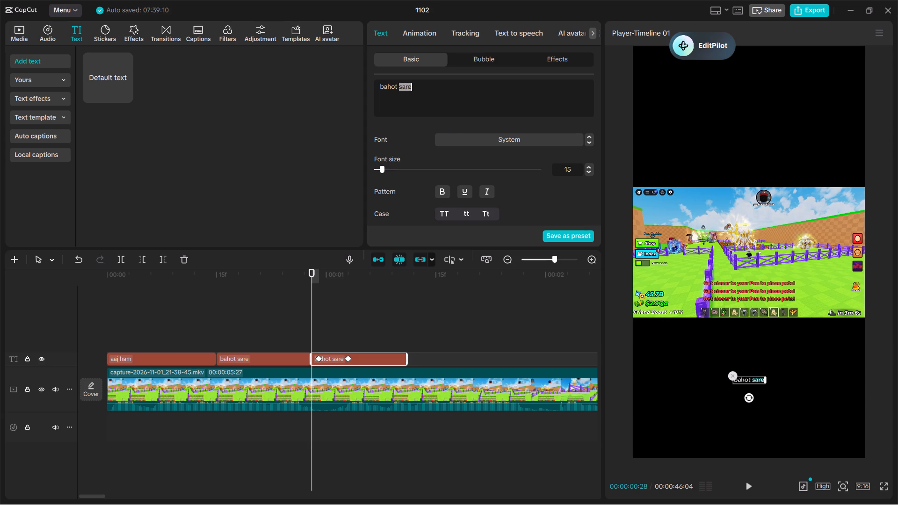
key(BackSpace)
text(fuse)
key(space)
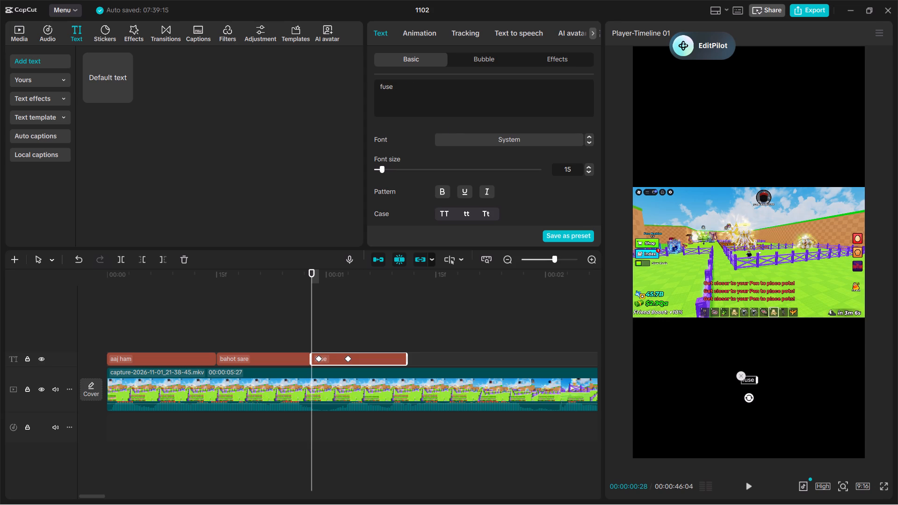
text(karne)
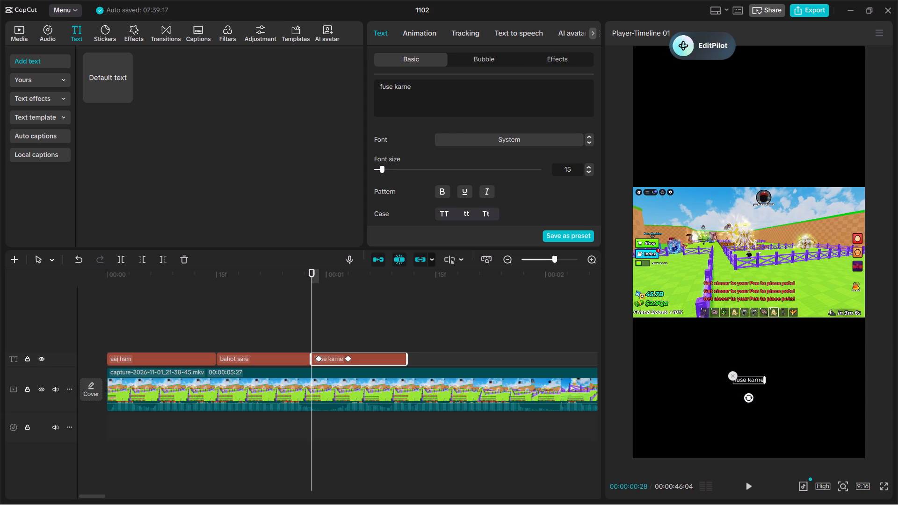
Paste another copy of the caption at 00:00:01:11 and change its text to "wale hai".
click(409, 331)
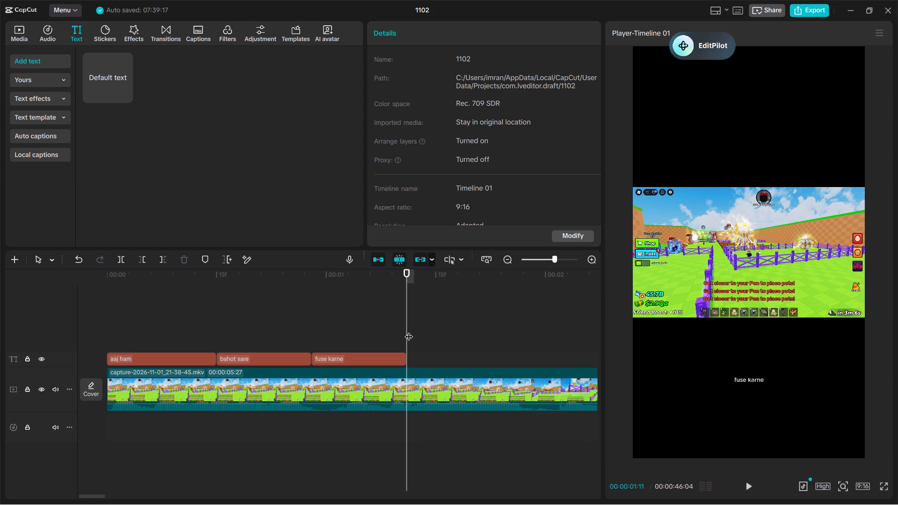
key(ctrl+v)
triple_click(419, 105)
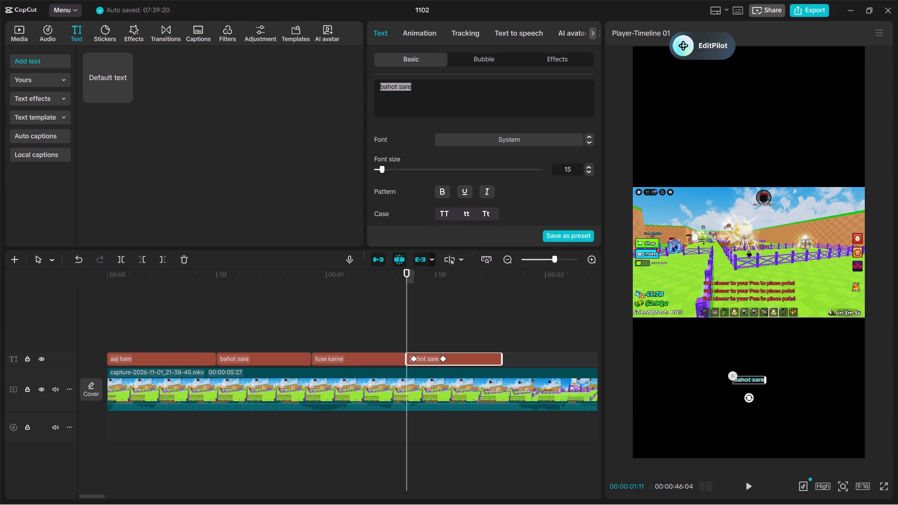
key(BackSpace)
text(wale hai)
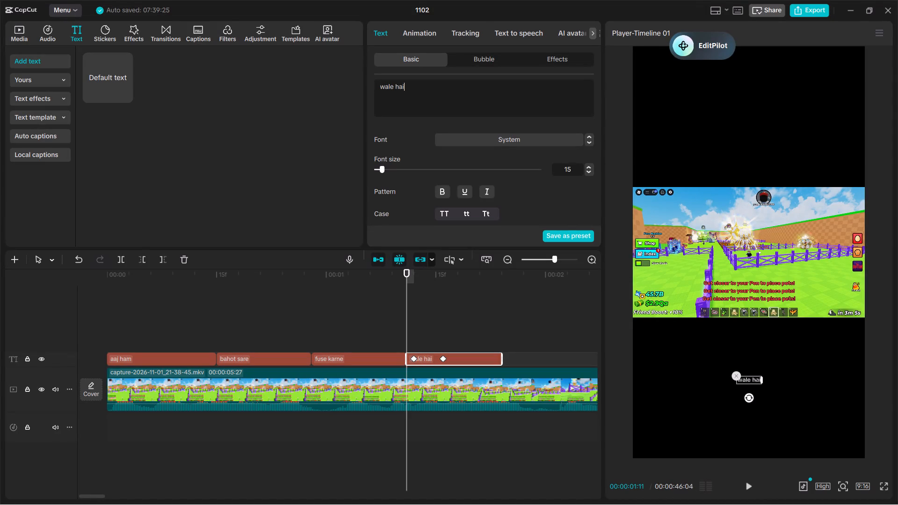
click(494, 310)
drag(494, 310, 503, 320)
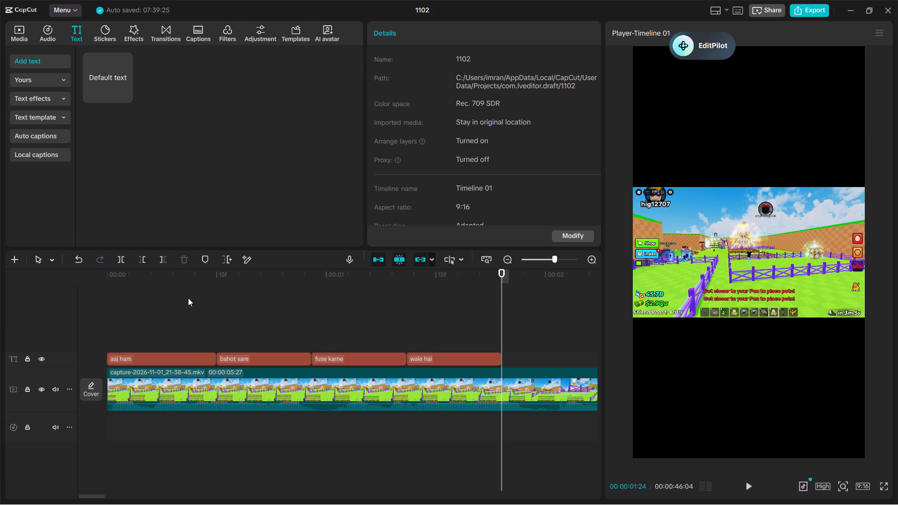
Change the second caption's text, "bahot sare", to "ke is".
click(264, 355)
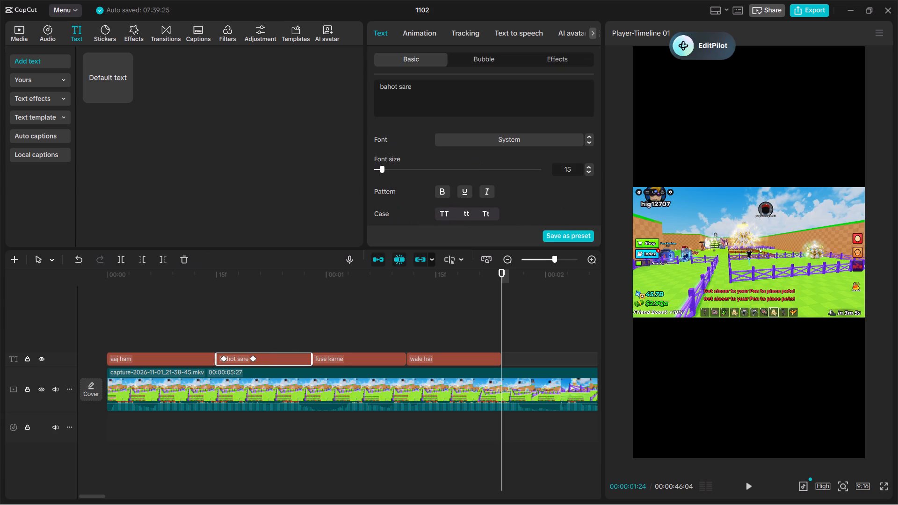
triple_click(454, 87)
key(BackSpace)
text(ke is)
Change the third caption's text, "fuse karne", to "video me".
click(354, 360)
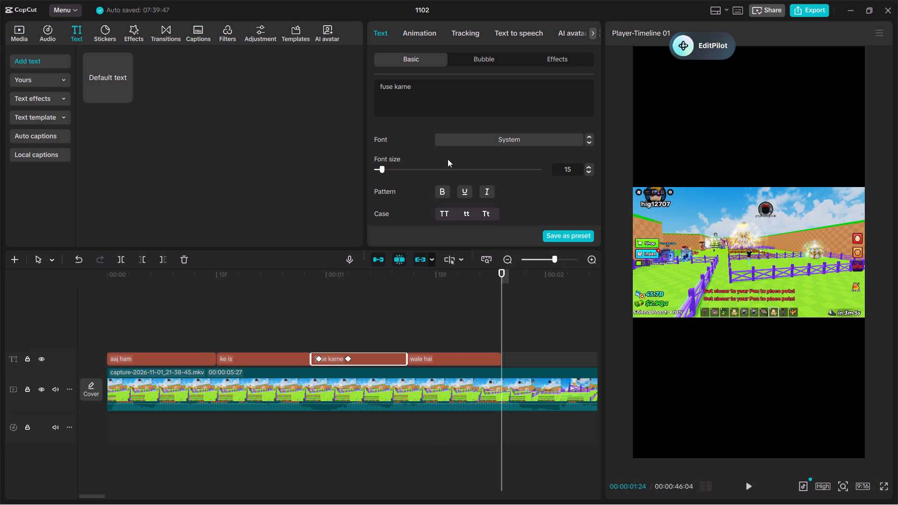
double_click(462, 118)
triple_click(429, 89)
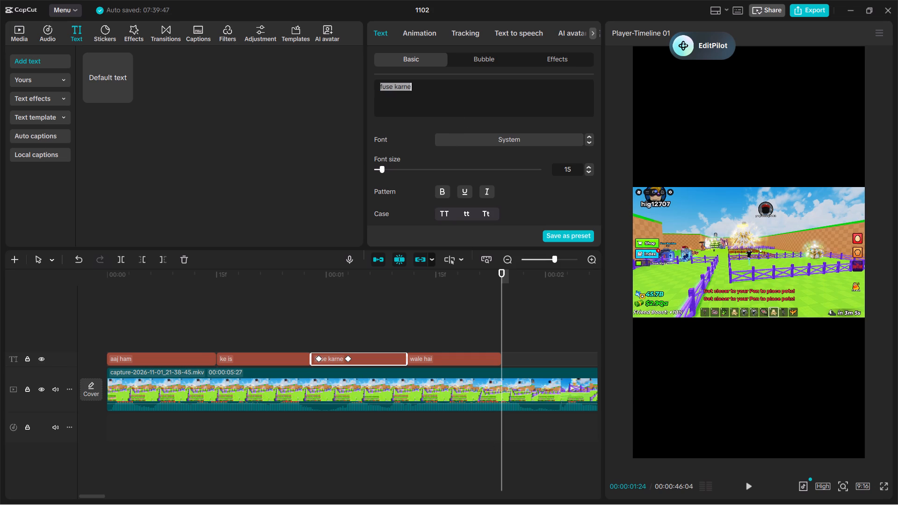
key(BackSpace)
text(video me)
Change the fourth caption's text, "wale hai", to "ham khaffi".
click(423, 361)
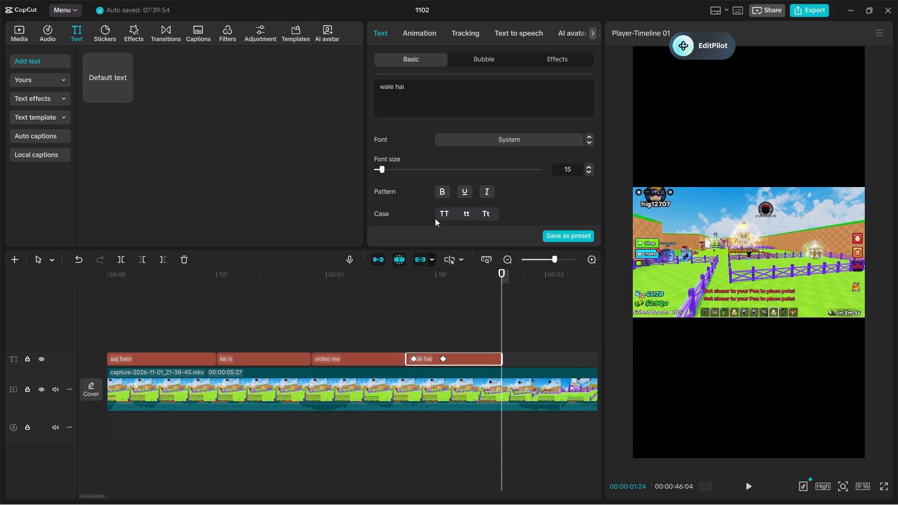
click(448, 112)
triple_click(419, 101)
key(BackSpace)
text(ham)
key(space)
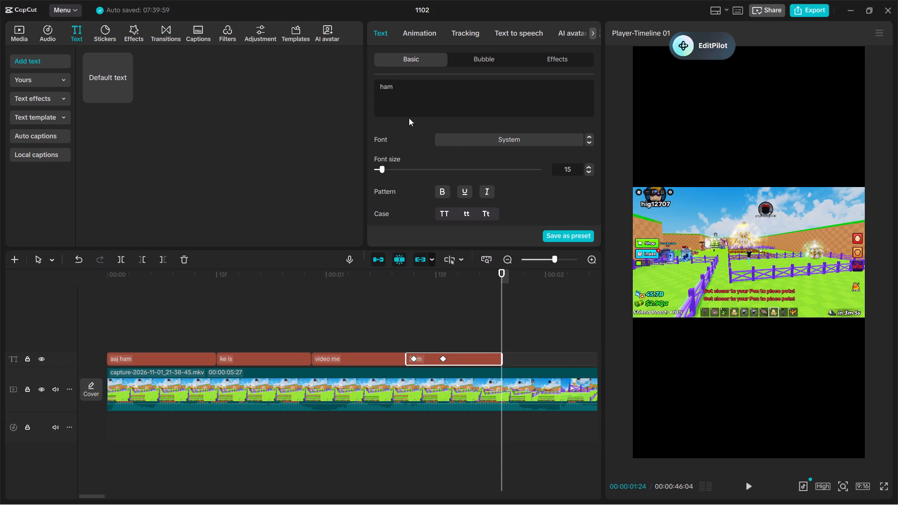
text(khaffi)
Paste a copy of the caption at 00:00:01:24, after "ham khaffi", and change its text to "sare fuse".
key(ctrl+v)
click(500, 312)
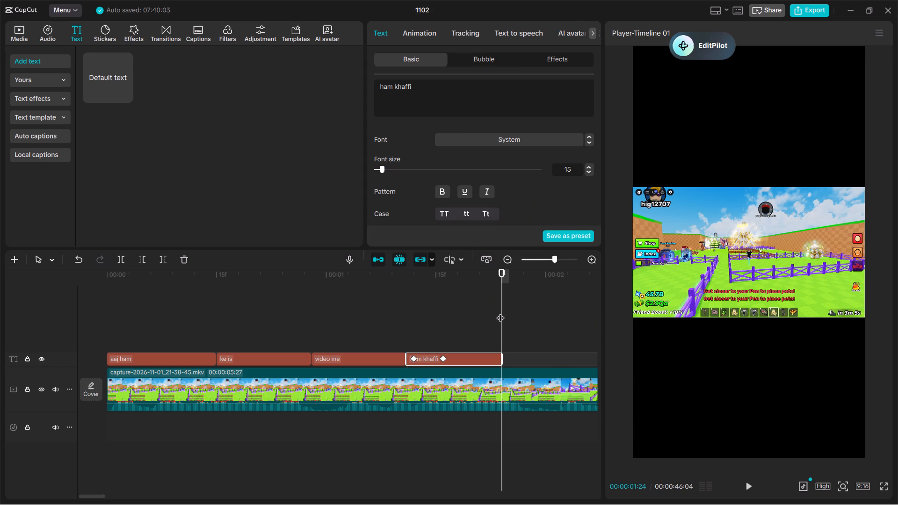
click(500, 312)
click(500, 312)
click(495, 312)
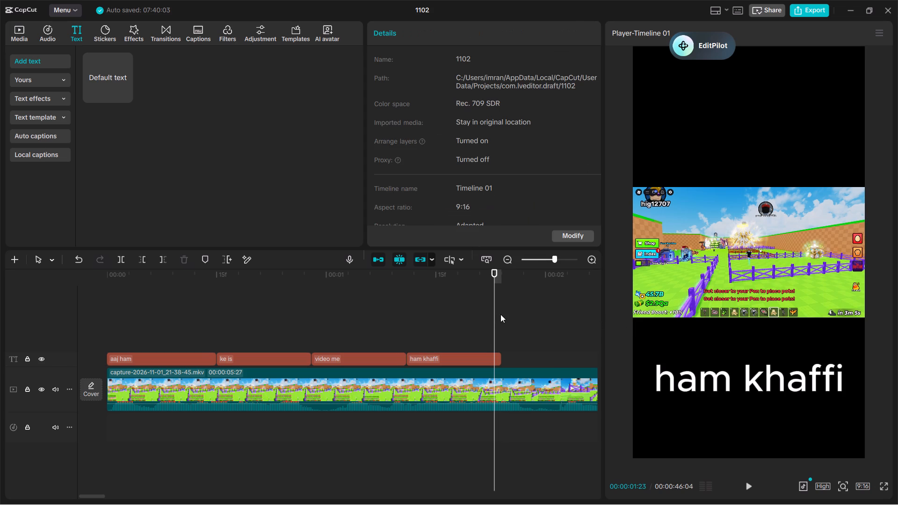
click(500, 314)
key(ctrl+v)
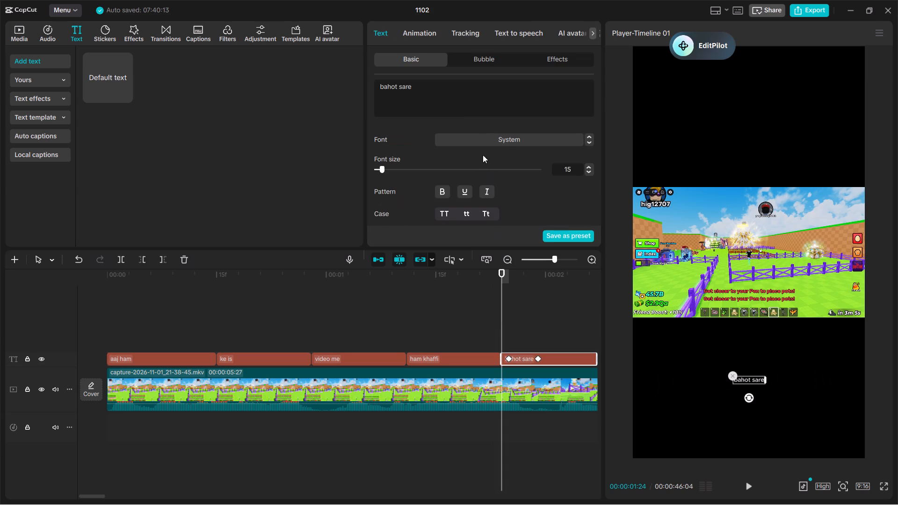
triple_click(468, 100)
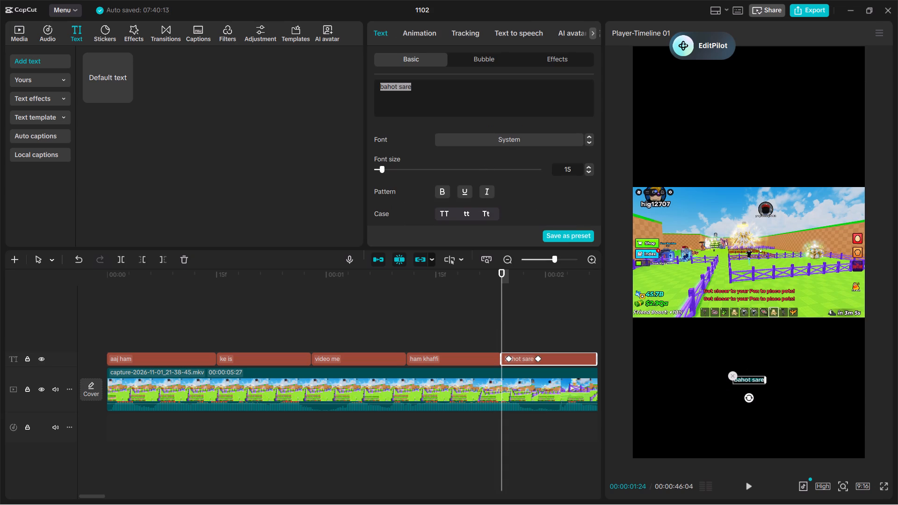
key(BackSpace)
text(sare)
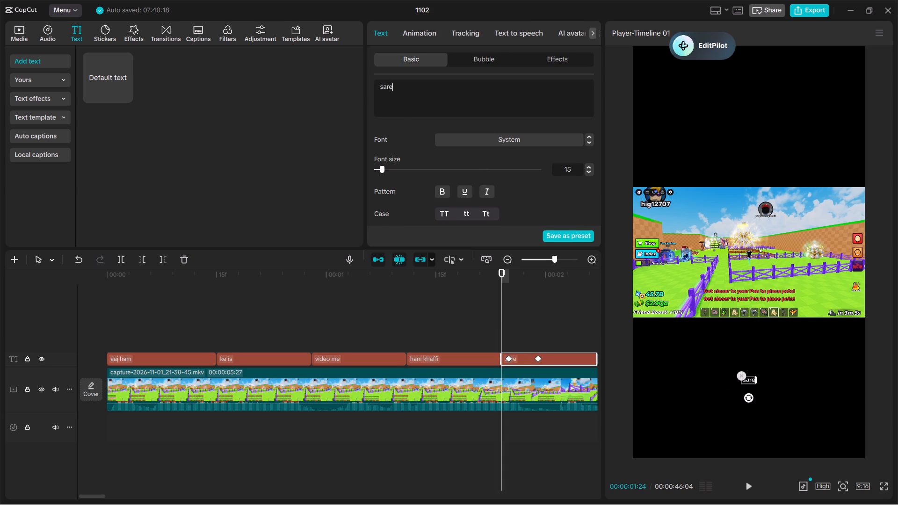
key(space)
text(fuse)
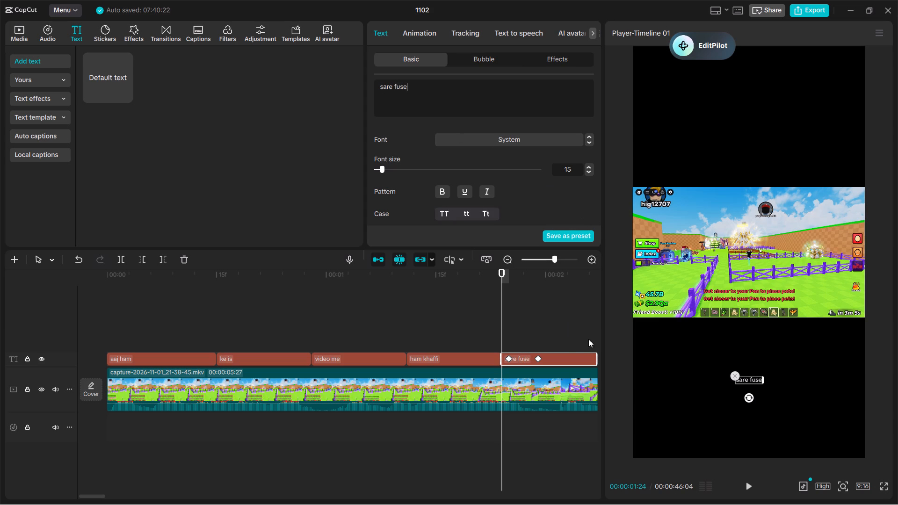
Paste another caption copy at 00:00:02:07, at the end of "sare fuse", and change its text to "karne wale".
click(588, 329)
drag(588, 329, 464, 331)
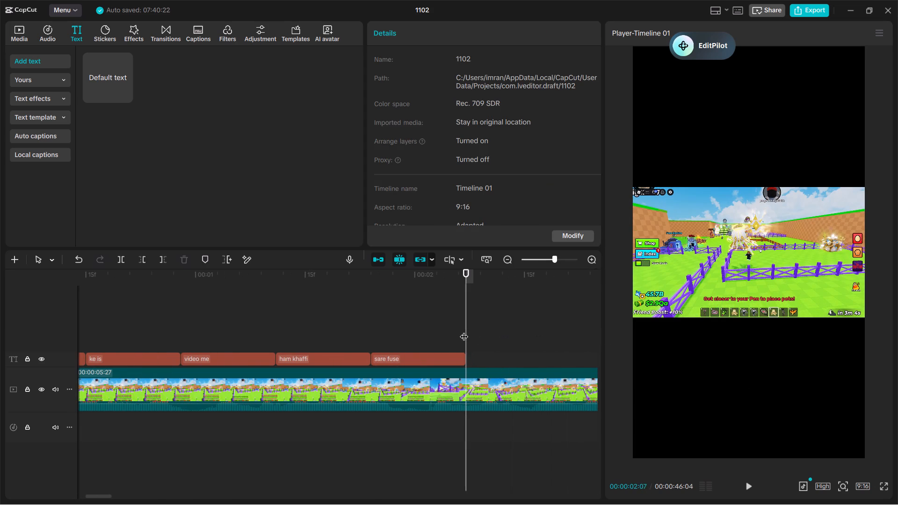
key(ctrl+v)
triple_click(448, 108)
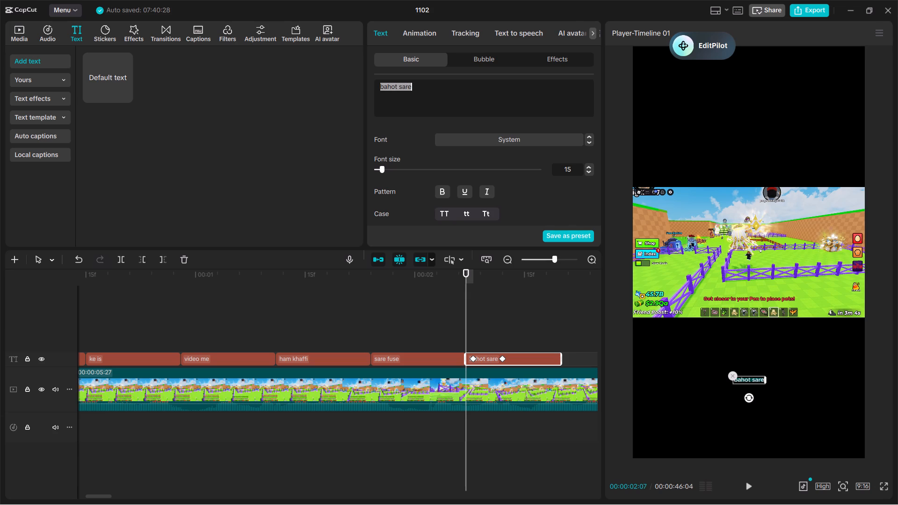
key(BackSpace)
text(ka)
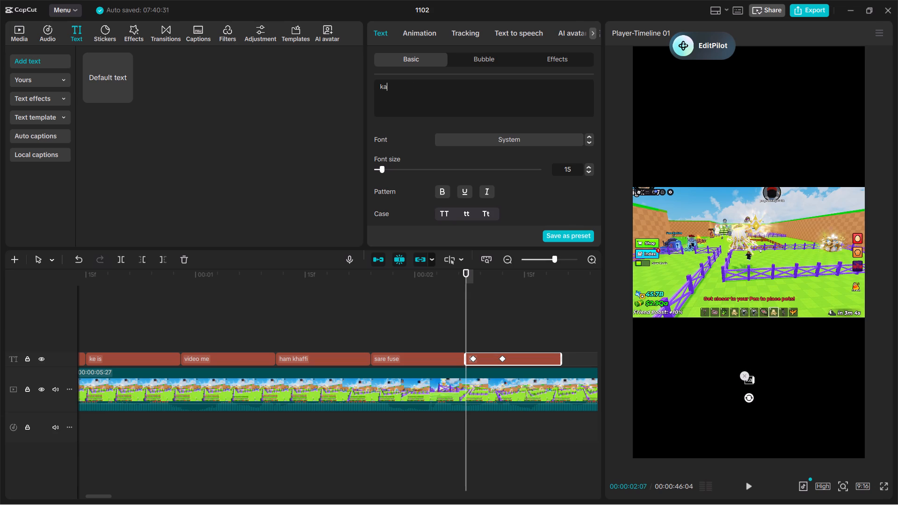
key(e)
key(BackSpace)
text(rne wale)
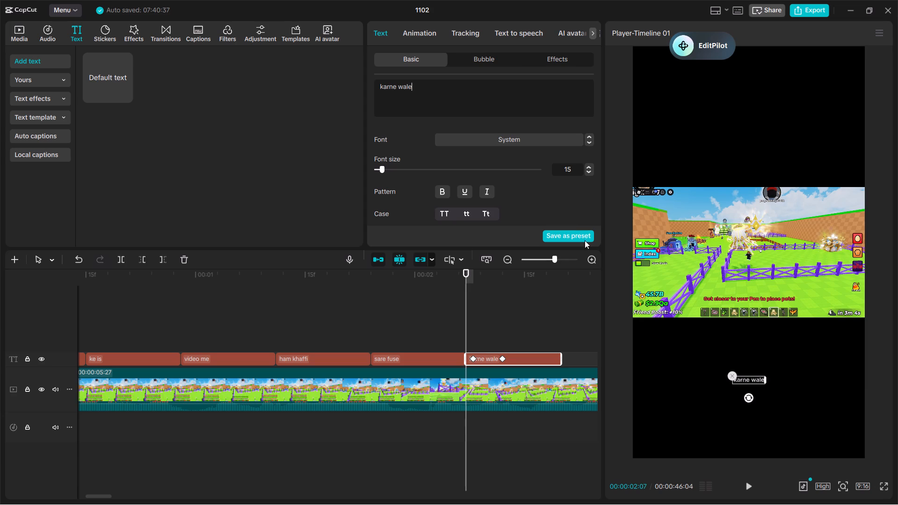
Paste another caption copy at 00:00:02:20, at the end of "karne wale", and change its text to "Hai".
click(558, 321)
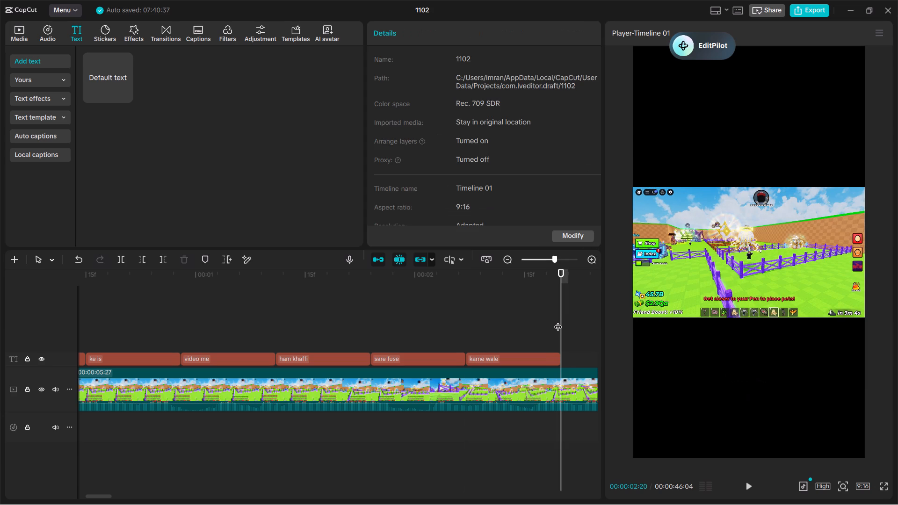
key(ctrl+v)
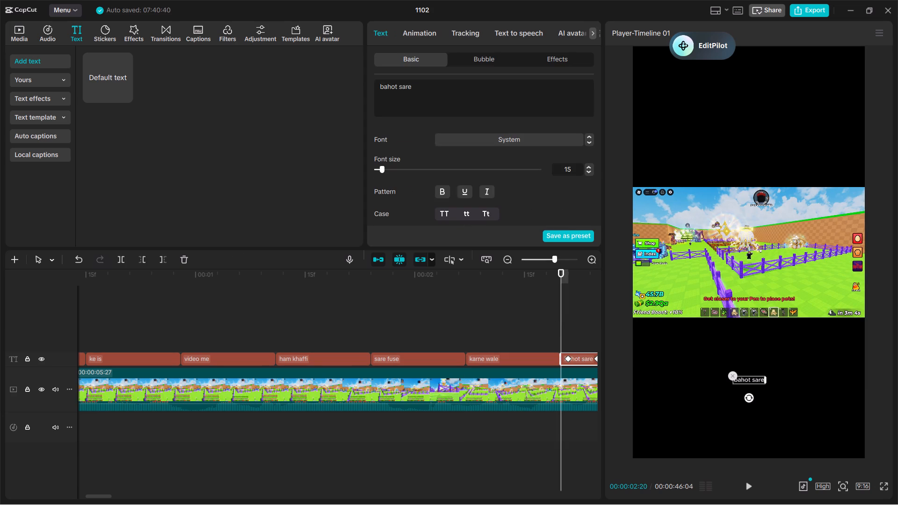
triple_click(427, 104)
key(BackSpace)
text(hai)
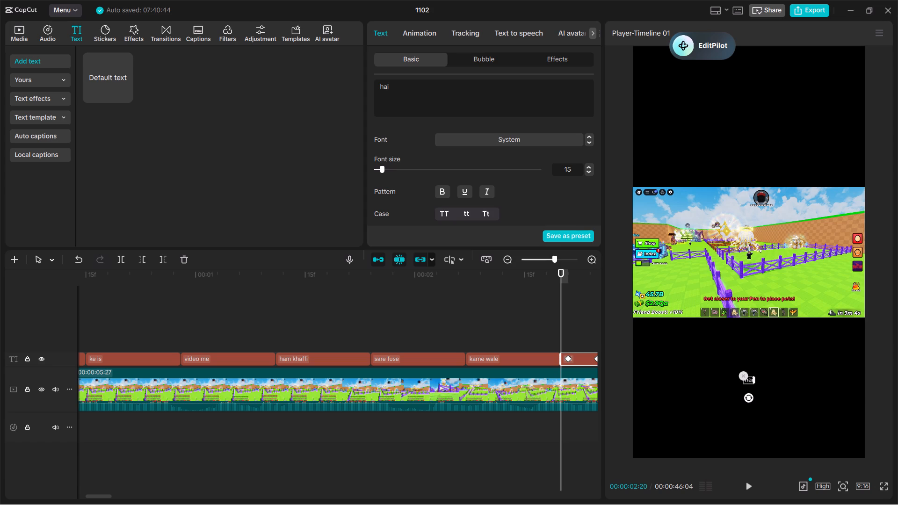
key(BackSpace)
key(BackSpace)
key(BackSpace)
key(BackSpace)
key(BackSpace)
key(BackSpace)
key(BackSpace)
key(BackSpace)
key(BackSpace)
key(BackSpace)
key(BackSpace)
text(Ha)
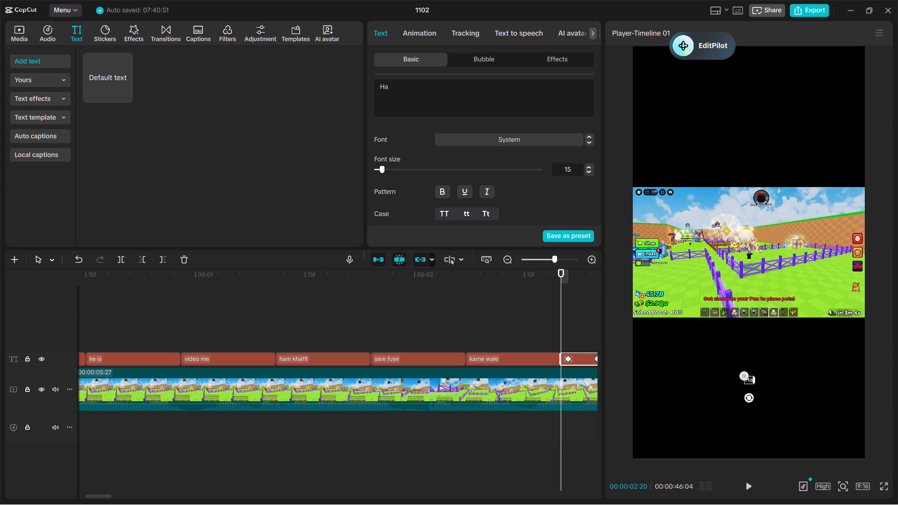
key(i)
Paste another caption copy at 00:00:03:03, at the end of "Hai", and change its text to "jisme se".
click(556, 320)
drag(558, 322, 599, 334)
click(474, 318)
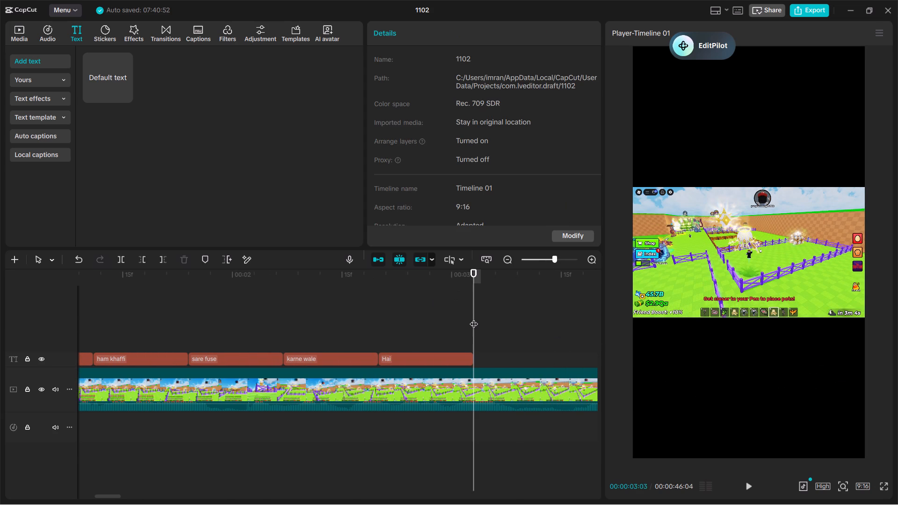
key(ctrl+v)
triple_click(425, 89)
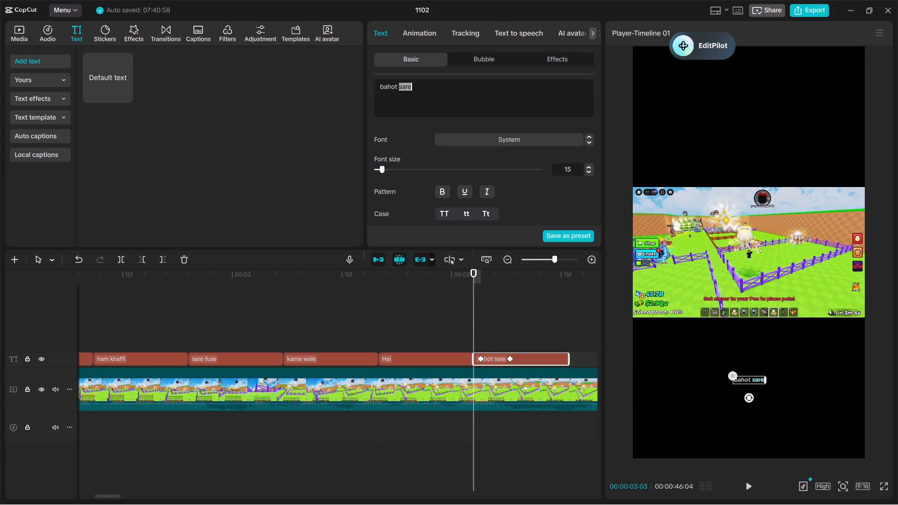
key(BackSpace)
text(jisme se)
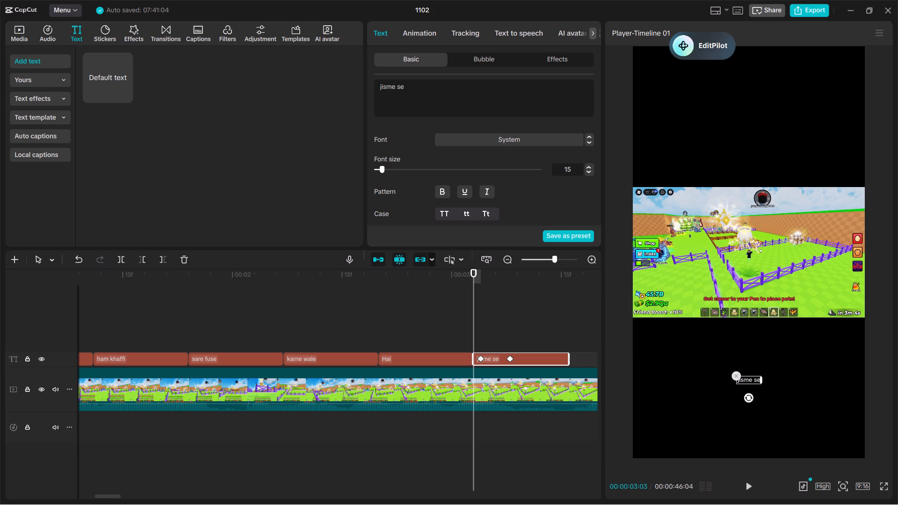
Paste another caption copy at 00:00:03:16, at the end of "jisme se", and change its text to "pehla".
click(571, 322)
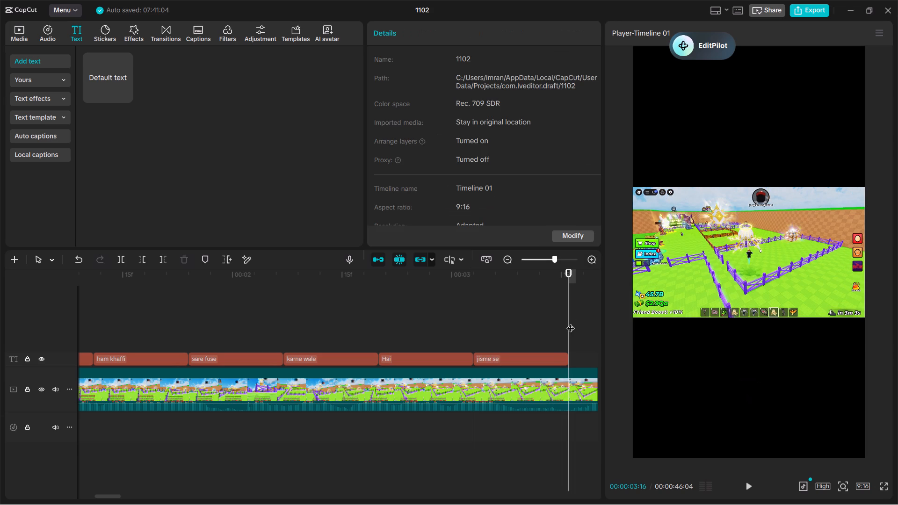
key(ctrl+v)
triple_click(466, 92)
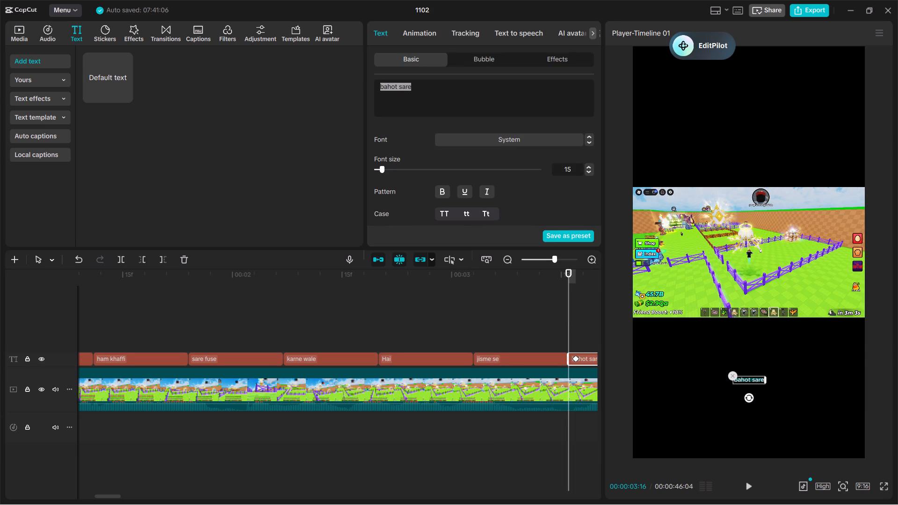
key(BackSpace)
text(pehla)
key(space)
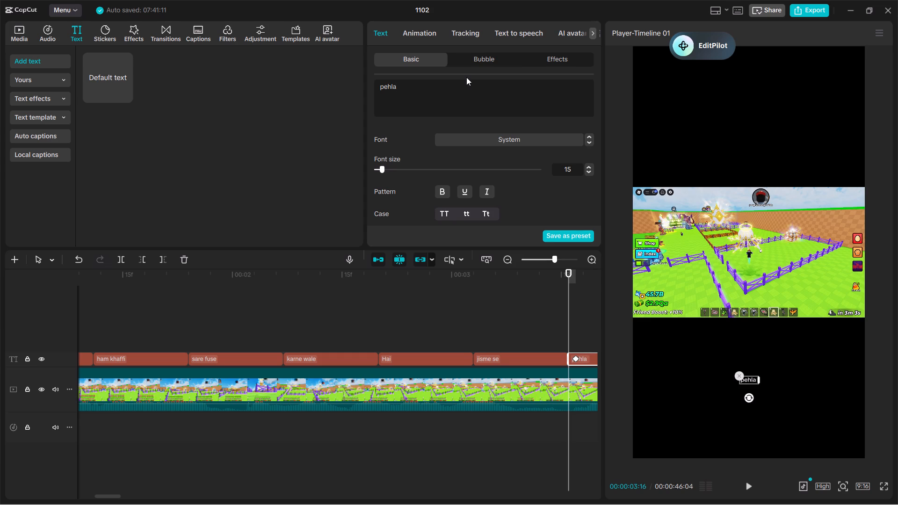
Paste another caption copy at 00:00:03:29, at the end of "pehla", and change its text to "ak pure".
click(554, 321)
drag(554, 321, 511, 339)
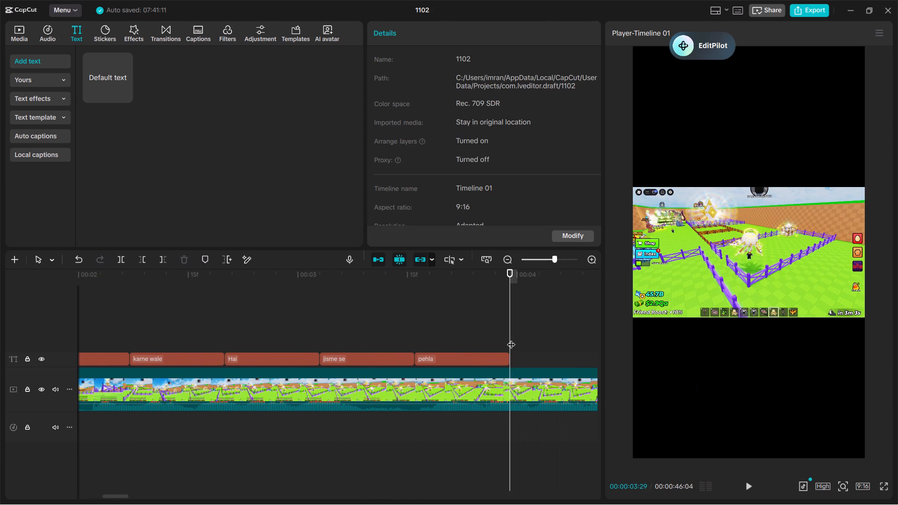
key(ctrl+v)
triple_click(454, 92)
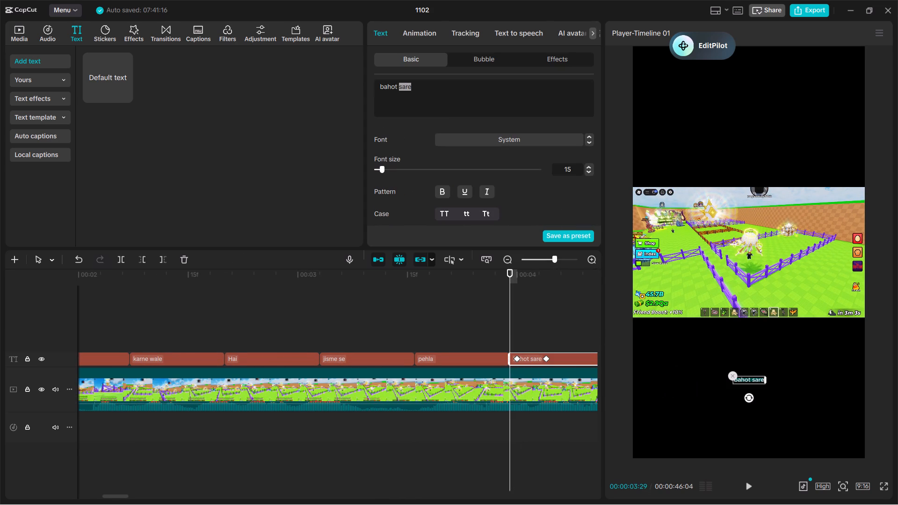
key(BackSpace)
text(ak)
key(space)
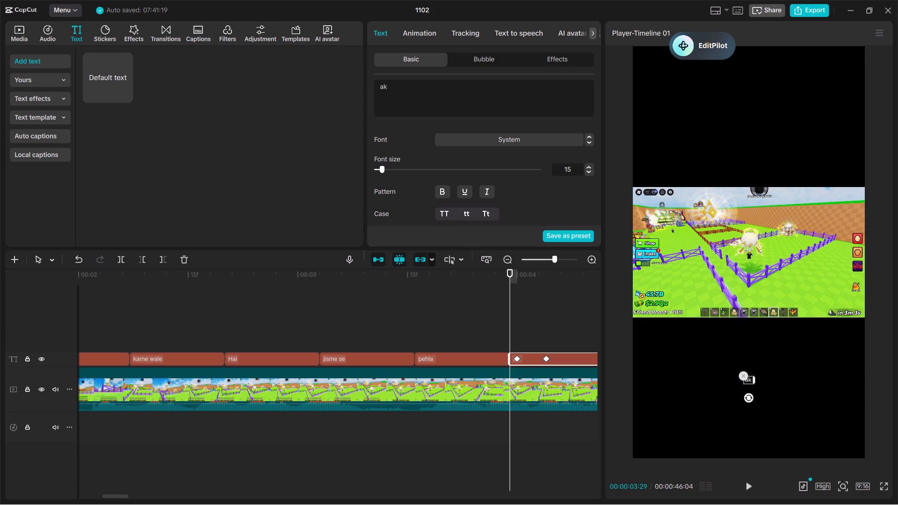
text(pure)
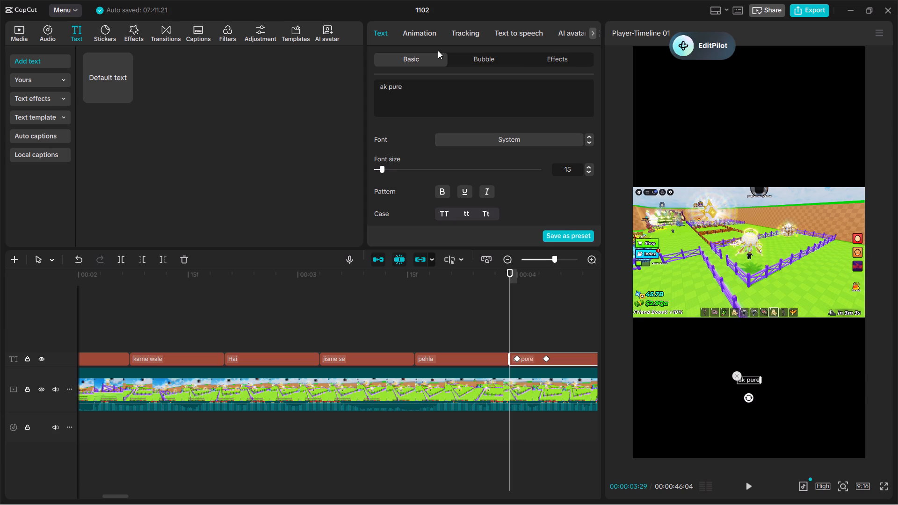
Paste another caption copy at 00:00:04:12, at the end of "ak pure", and change its text to "jally fish".
click(532, 321)
drag(532, 321, 611, 339)
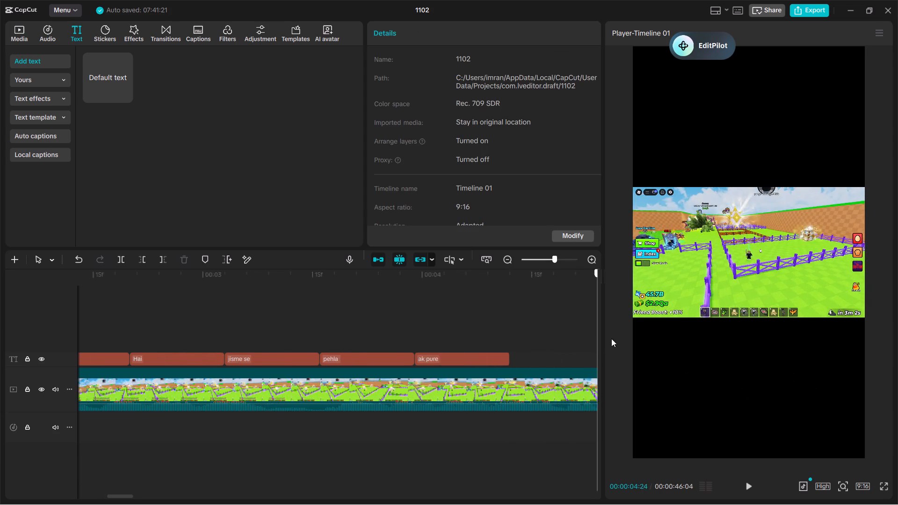
drag(611, 339, 417, 349)
key(ctrl+v)
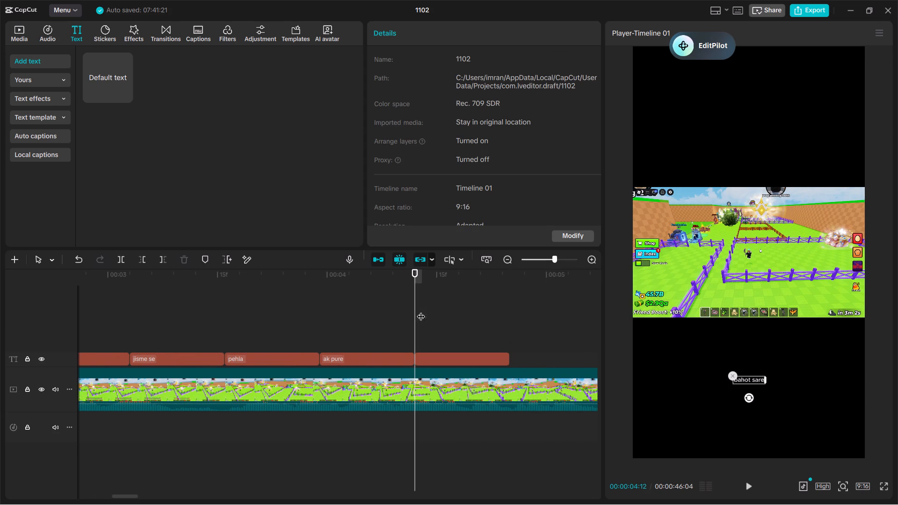
click(445, 75)
triple_click(429, 85)
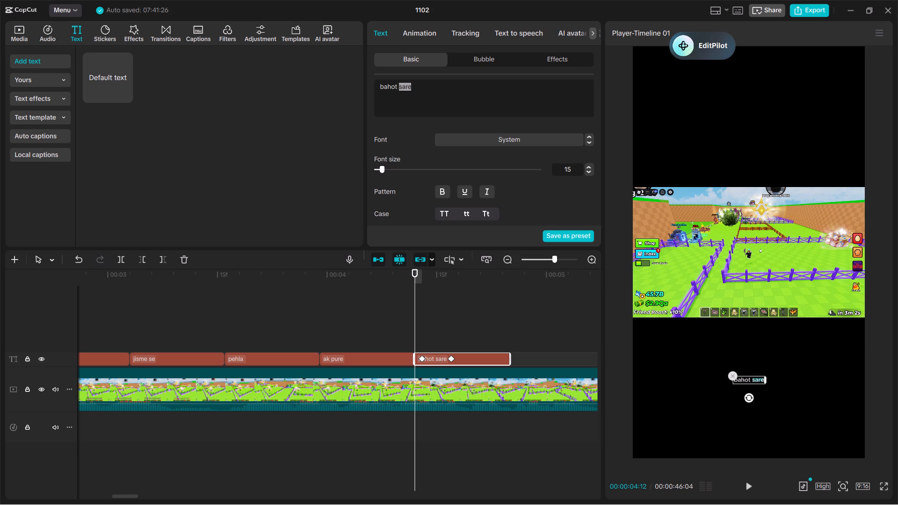
key(BackSpace)
text(jally fish)
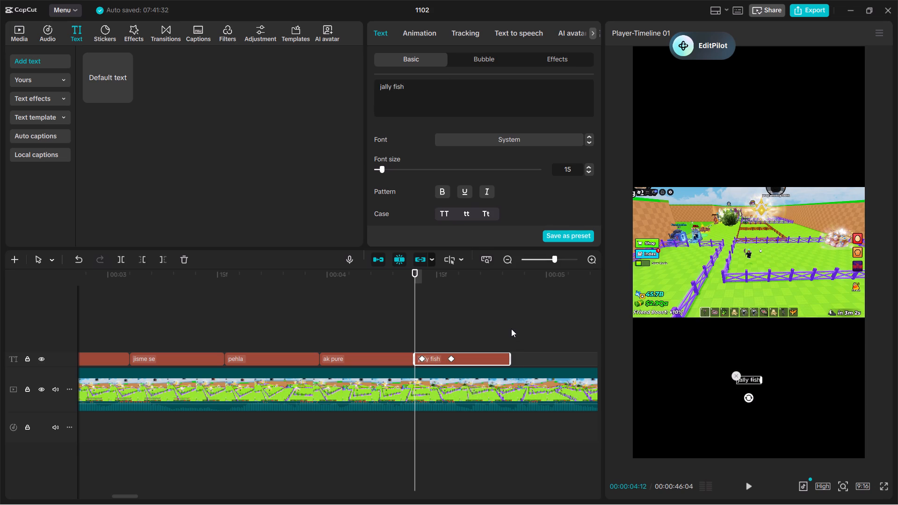
Paste another caption copy at 00:00:04:25, at the end of "jally fish", and change its text to "hai".
click(509, 327)
key(ctrl+v)
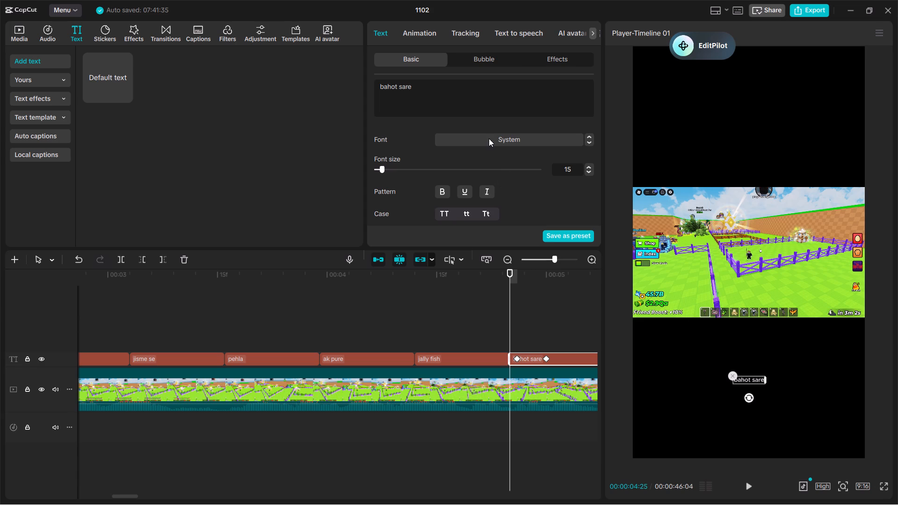
click(474, 116)
double_click(460, 104)
click(460, 104)
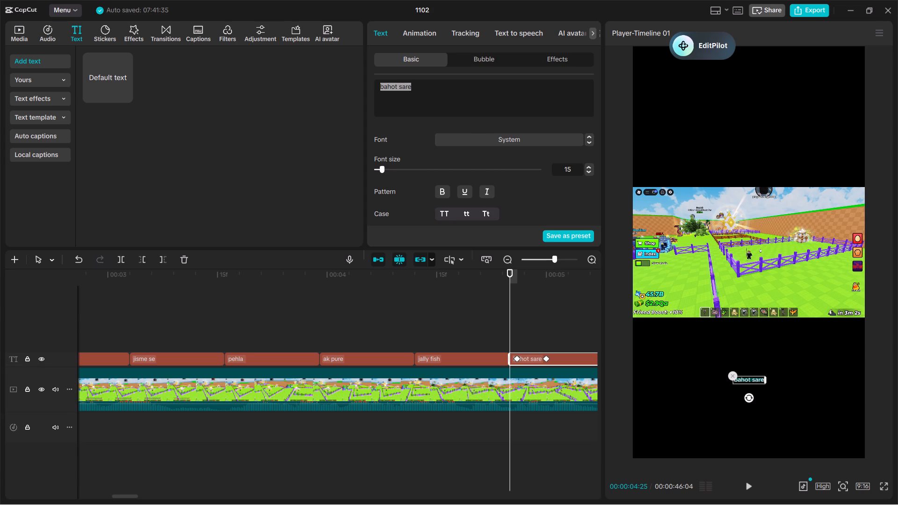
key(BackSpace)
text(hai)
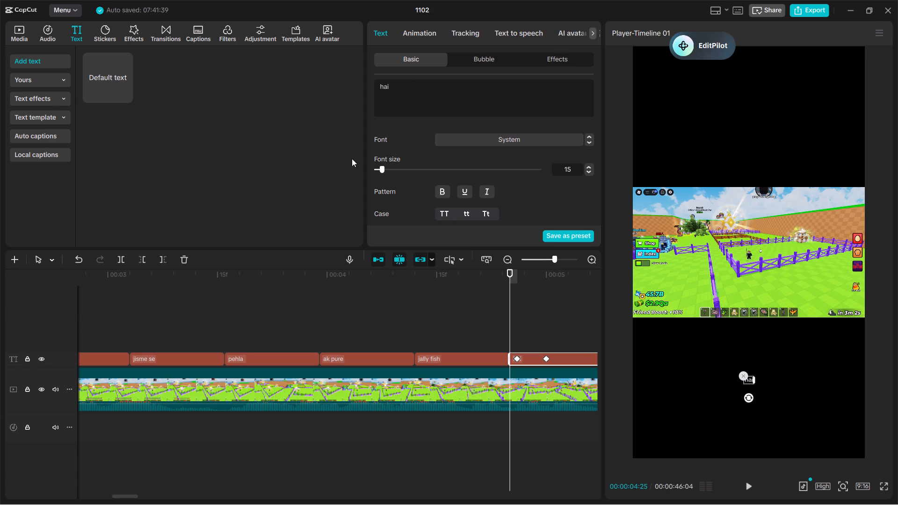
Paste another caption copy at 00:00:05:08, at the end of "hai", and change its text to "aur second".
click(525, 296)
drag(525, 296, 520, 314)
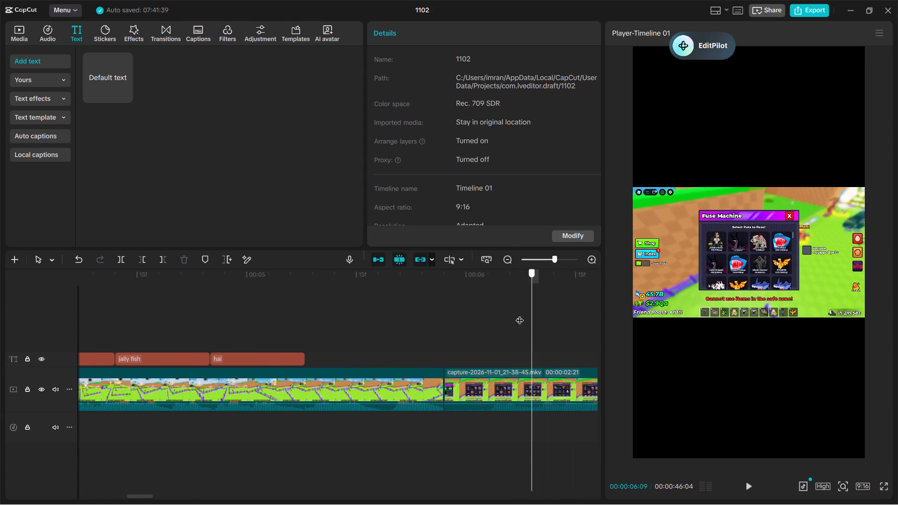
drag(520, 314, 323, 318)
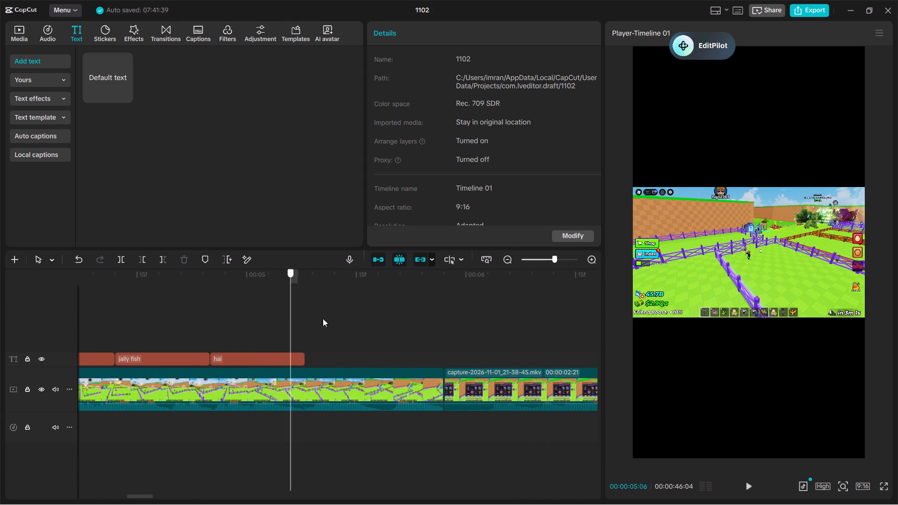
drag(323, 318, 307, 326)
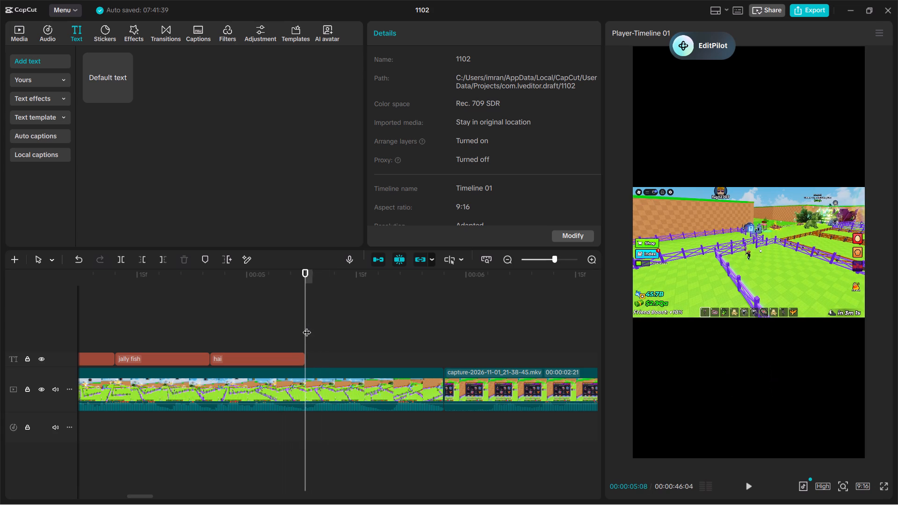
key(ctrl+v)
triple_click(429, 114)
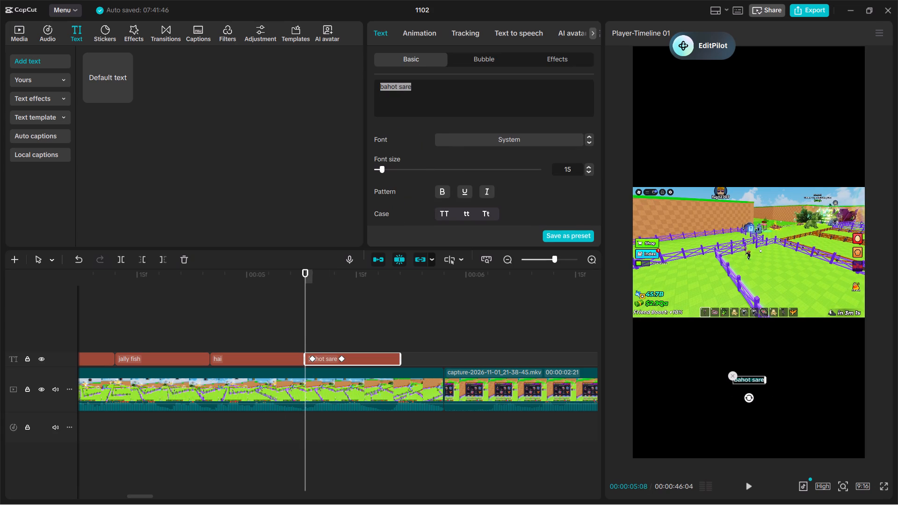
key(BackSpace)
key(a)
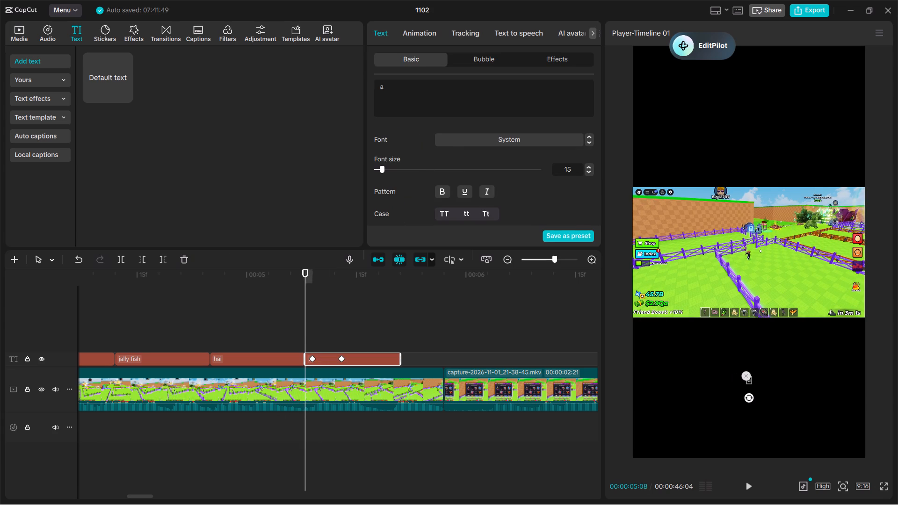
text(ur second)
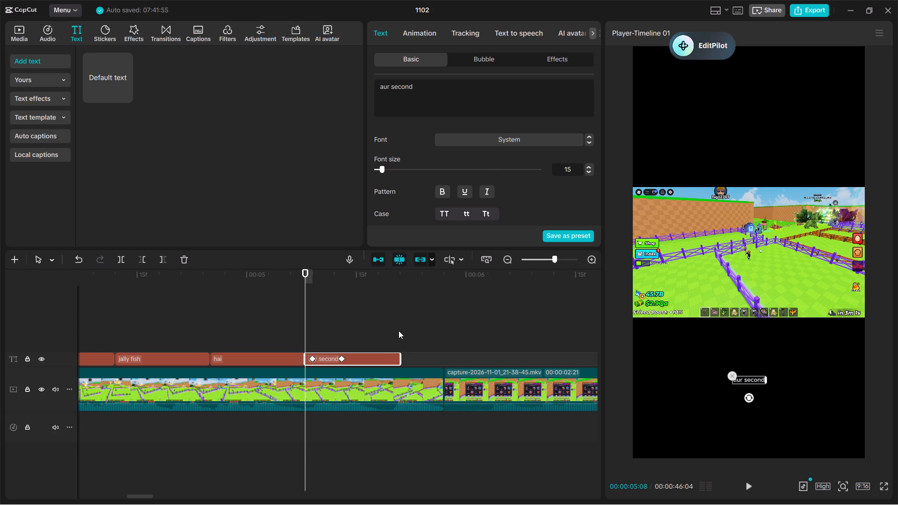
Paste another caption copy at 00:00:05:21, at the end of "aur second", and change its text to "ak mutaned".
click(394, 337)
drag(394, 337, 402, 340)
key(ctrl+v)
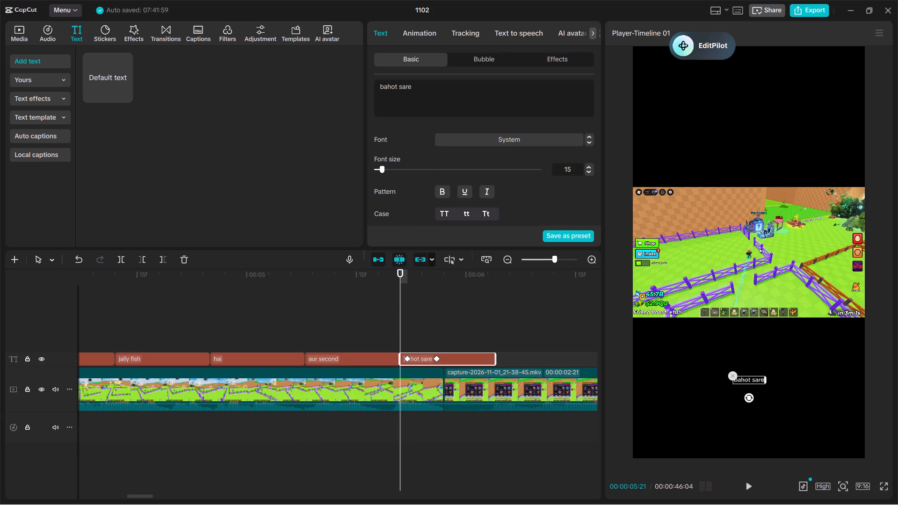
triple_click(413, 91)
key(BackSpace)
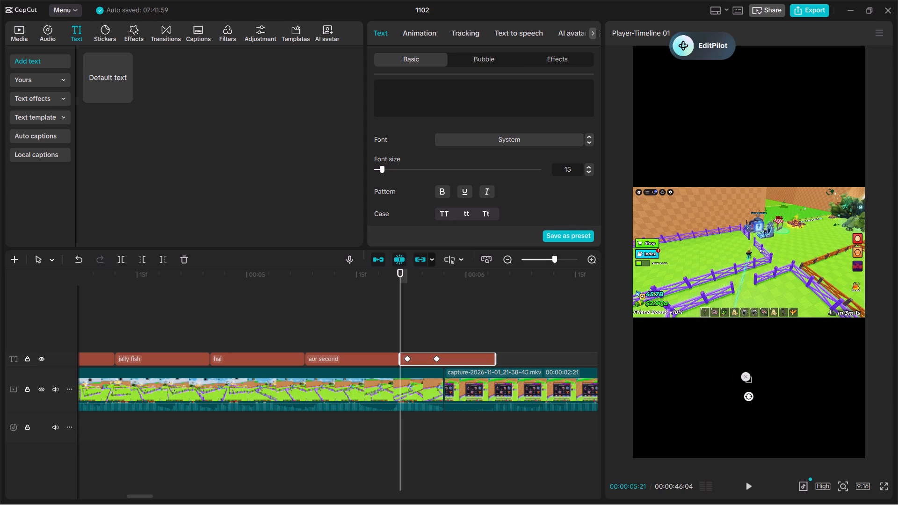
text(ak mutaned)
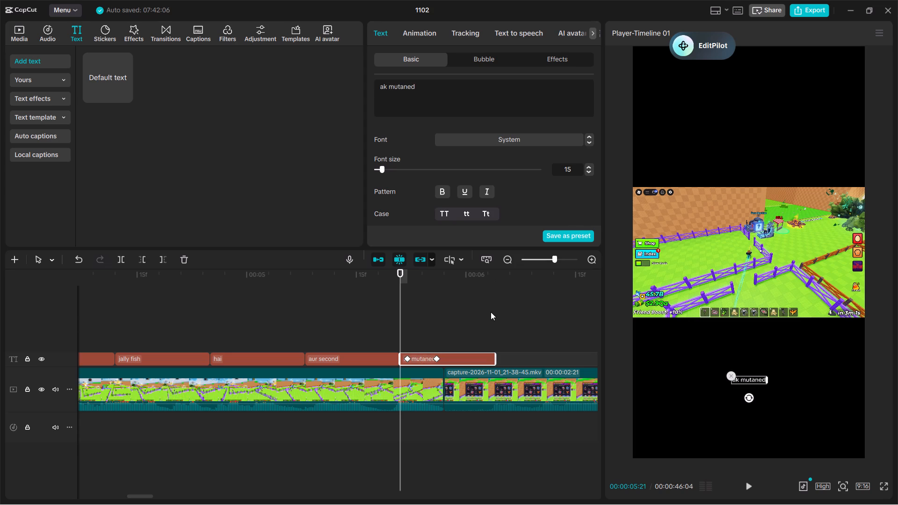
Paste another caption copy at 00:00:06:04, at the end of "ak mutaned", and change its text to "shark Hai".
click(499, 316)
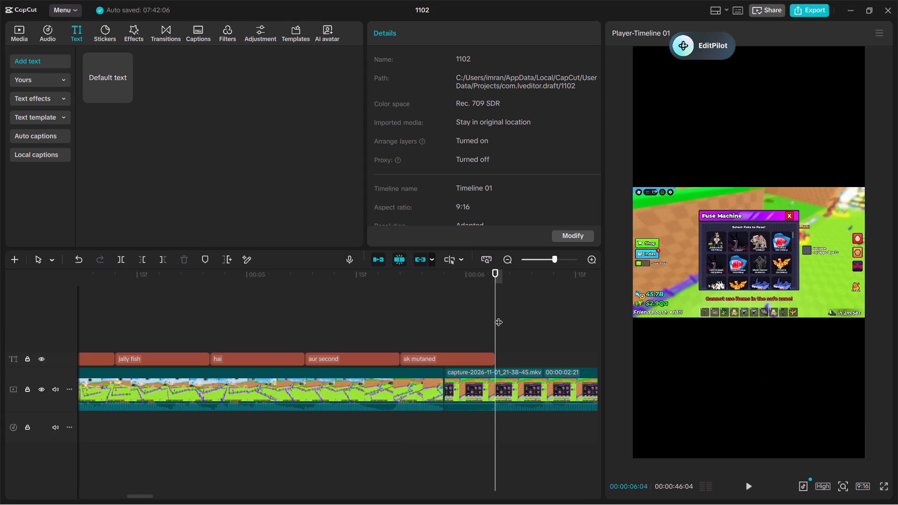
key(ctrl+v)
triple_click(423, 85)
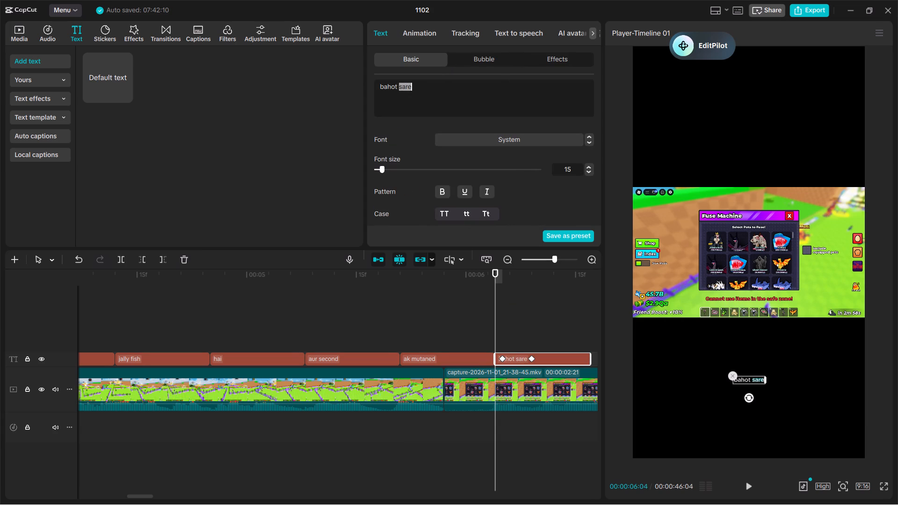
key(equal)
key(BackSpace)
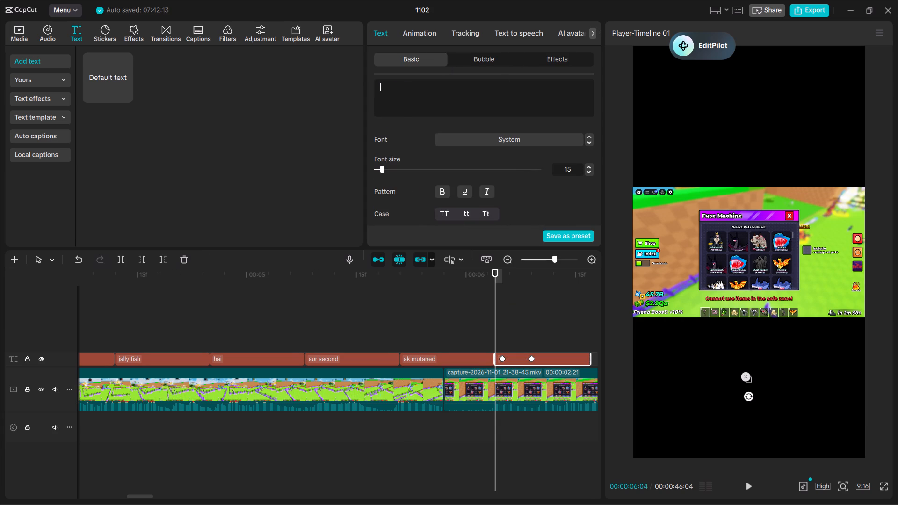
key(s)
text(hark hai)
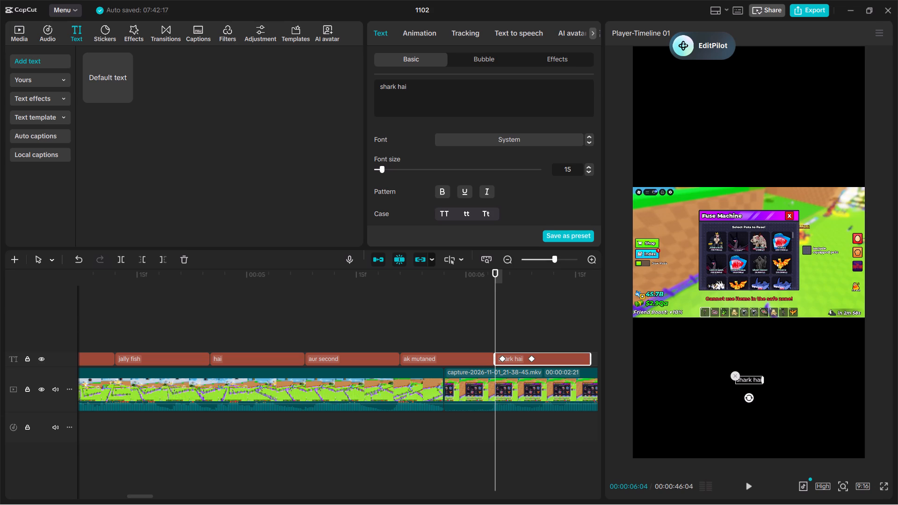
key(BackSpace)
key(BackSpace)
key(BackSpace)
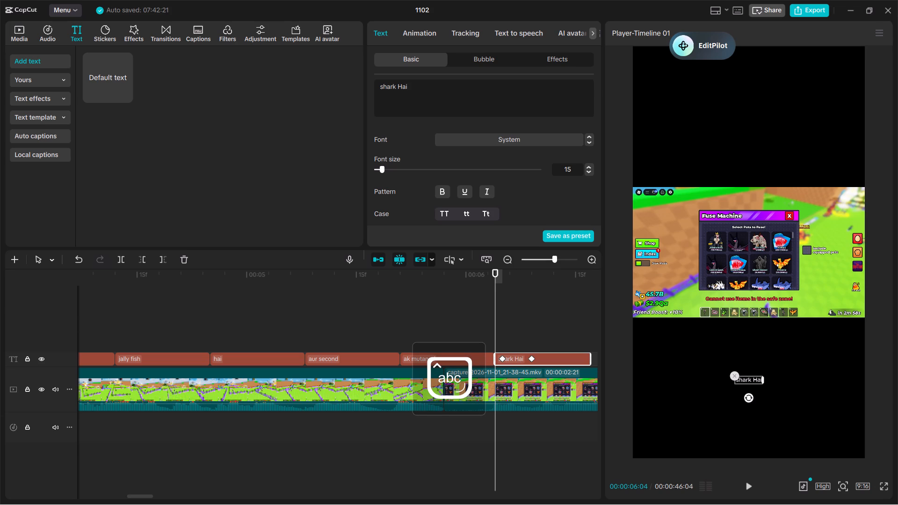
Paste another caption copy at 00:00:06:17, at the end of "shark Hai", and change its text to "aur 3ra".
double_click(580, 289)
drag(580, 289, 591, 298)
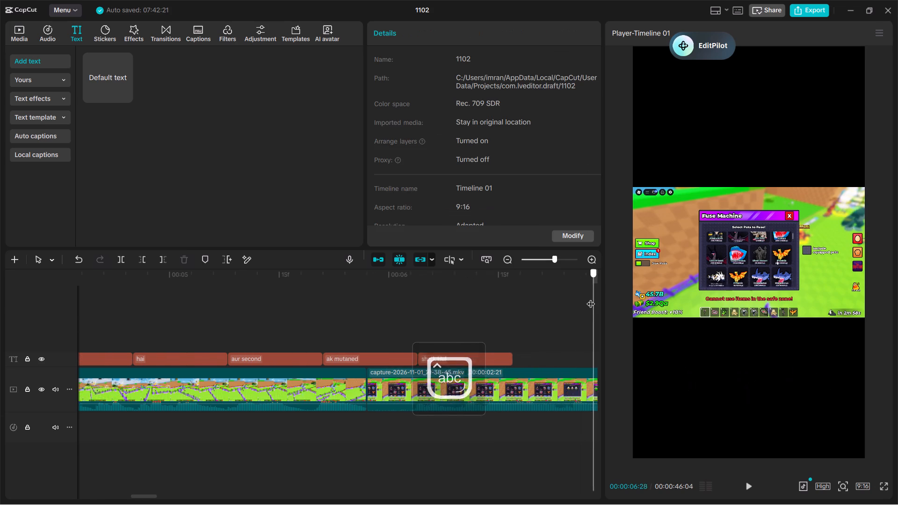
drag(591, 298, 468, 322)
key(ctrl+v)
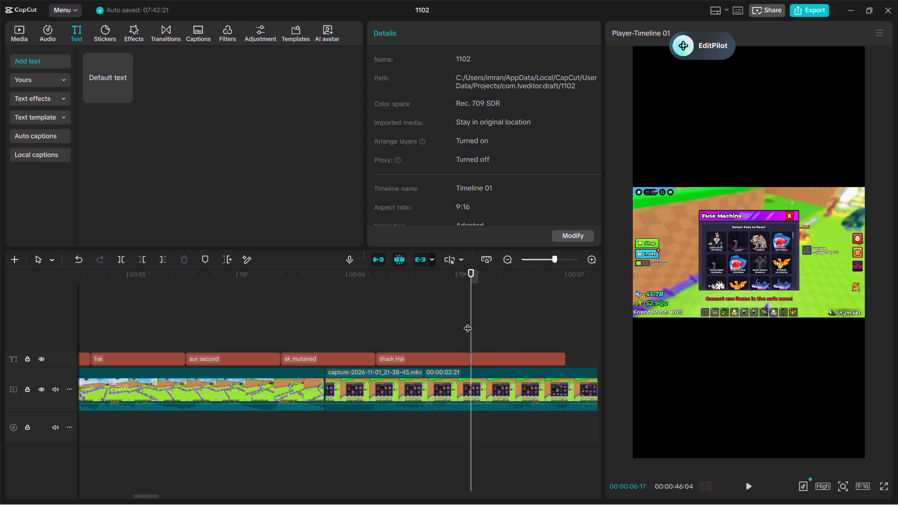
triple_click(444, 85)
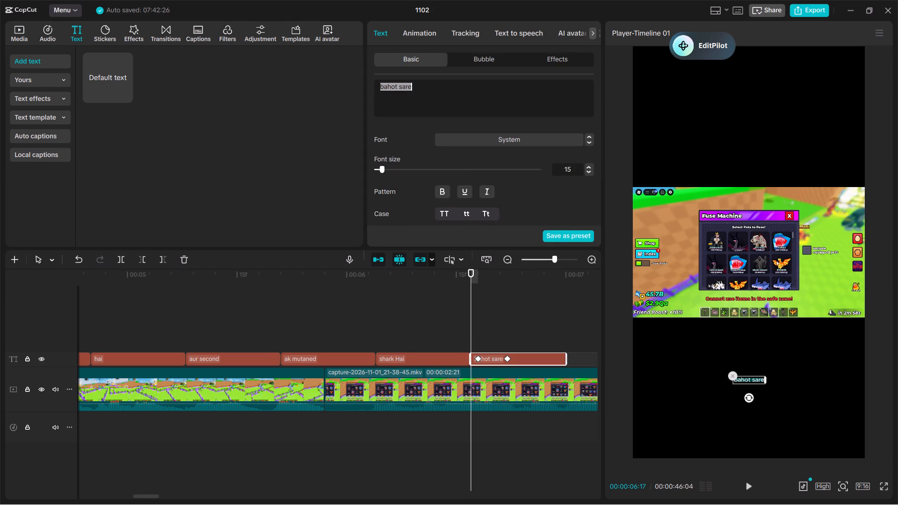
key(BackSpace)
text(aur)
key(space)
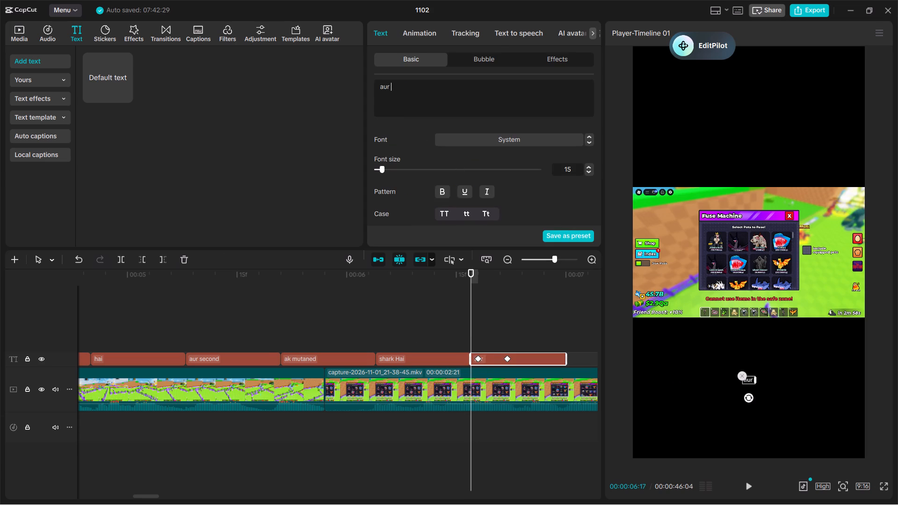
text(3rs)
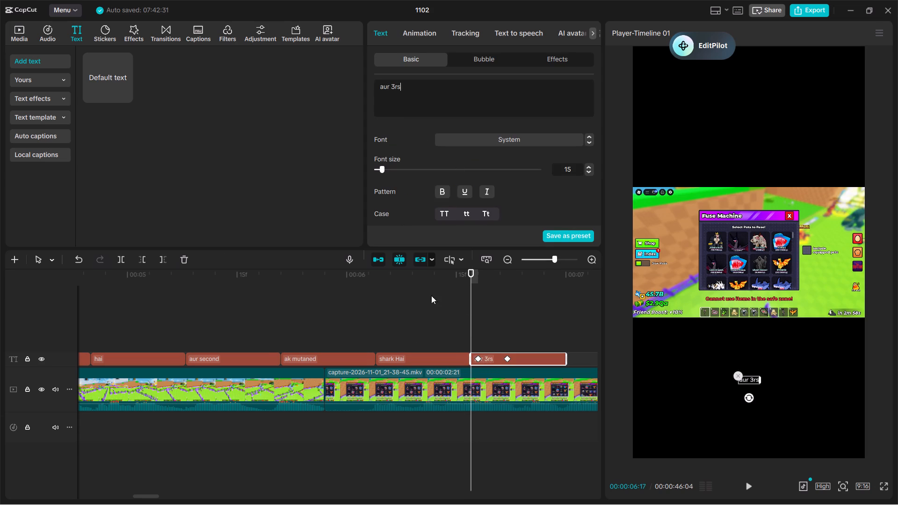
click(572, 331)
drag(572, 331, 572, 337)
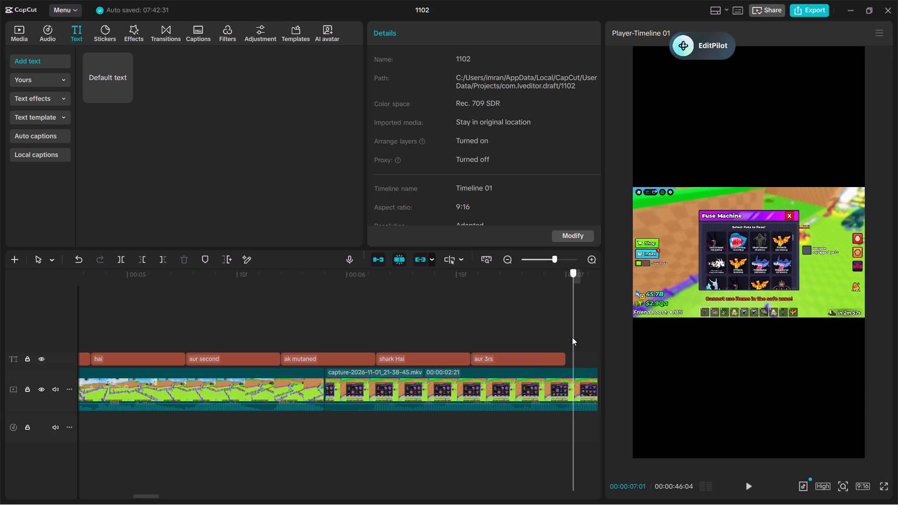
drag(572, 337, 566, 335)
click(499, 355)
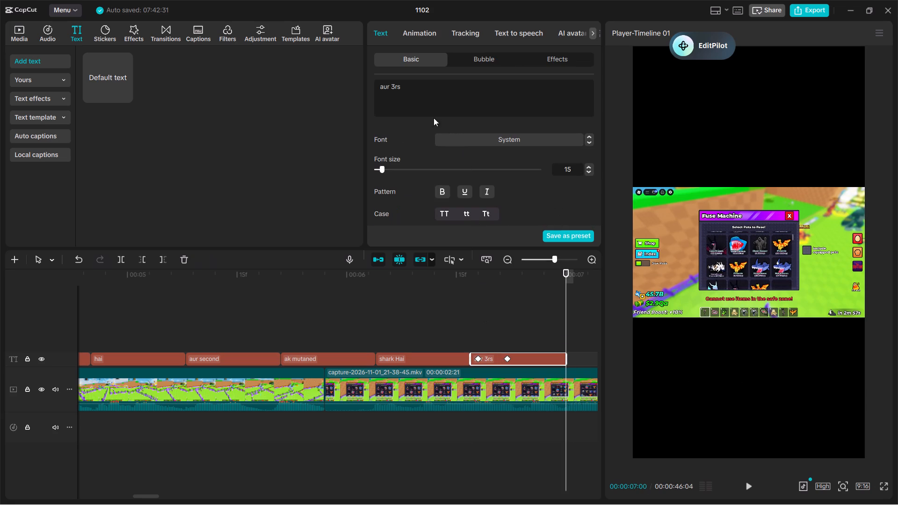
click(427, 95)
key(BackSpace)
key(a)
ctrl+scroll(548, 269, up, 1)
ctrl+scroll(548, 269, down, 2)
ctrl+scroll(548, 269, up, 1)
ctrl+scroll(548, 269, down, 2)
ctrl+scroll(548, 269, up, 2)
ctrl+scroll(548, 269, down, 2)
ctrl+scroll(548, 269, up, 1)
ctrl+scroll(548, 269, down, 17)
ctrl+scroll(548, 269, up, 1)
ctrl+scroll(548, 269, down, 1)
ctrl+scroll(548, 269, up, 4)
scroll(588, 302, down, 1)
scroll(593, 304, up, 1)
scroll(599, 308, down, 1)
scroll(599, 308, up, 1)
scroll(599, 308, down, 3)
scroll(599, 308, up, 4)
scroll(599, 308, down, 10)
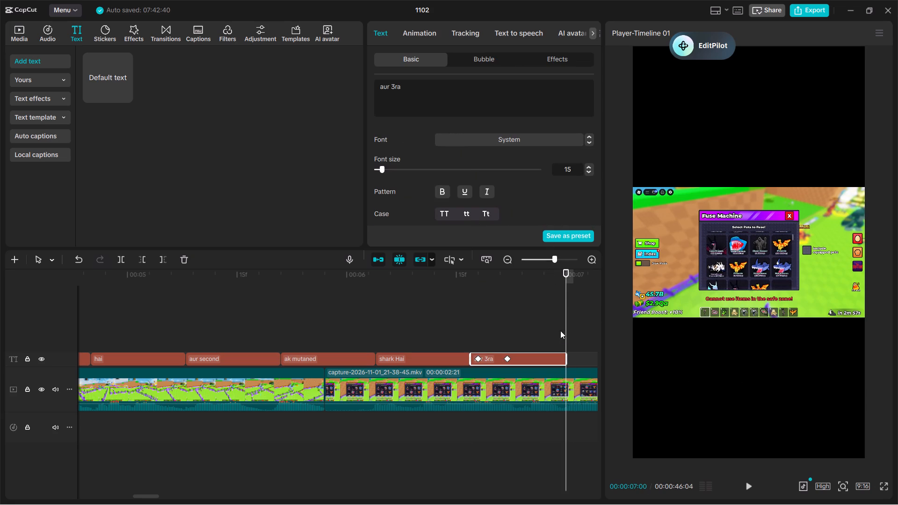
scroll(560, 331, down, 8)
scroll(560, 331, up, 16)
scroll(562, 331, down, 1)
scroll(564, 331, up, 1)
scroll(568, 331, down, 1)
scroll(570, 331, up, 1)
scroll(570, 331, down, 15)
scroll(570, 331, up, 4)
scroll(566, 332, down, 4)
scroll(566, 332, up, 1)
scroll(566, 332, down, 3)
Paste another caption copy at 00:00:07:00, at the end of "aur 3ra", and change its text to "ak centour".
double_click(566, 332)
scroll(566, 332, up, 1)
ctrl+scroll(566, 332, down, 1)
key(ctrl+v)
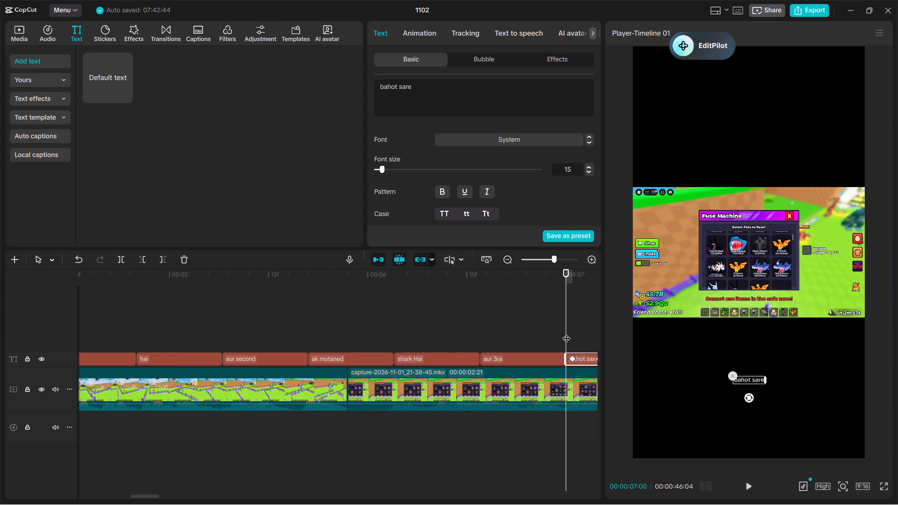
scroll(566, 332, down, 3)
scroll(566, 332, up, 2)
scroll(566, 332, down, 2)
scroll(568, 334, up, 11)
scroll(571, 345, down, 2)
scroll(552, 333, up, 2)
scroll(477, 229, down, 1)
scroll(471, 218, up, 3)
scroll(454, 188, down, 1)
scroll(438, 118, up, 4)
double_click(454, 106)
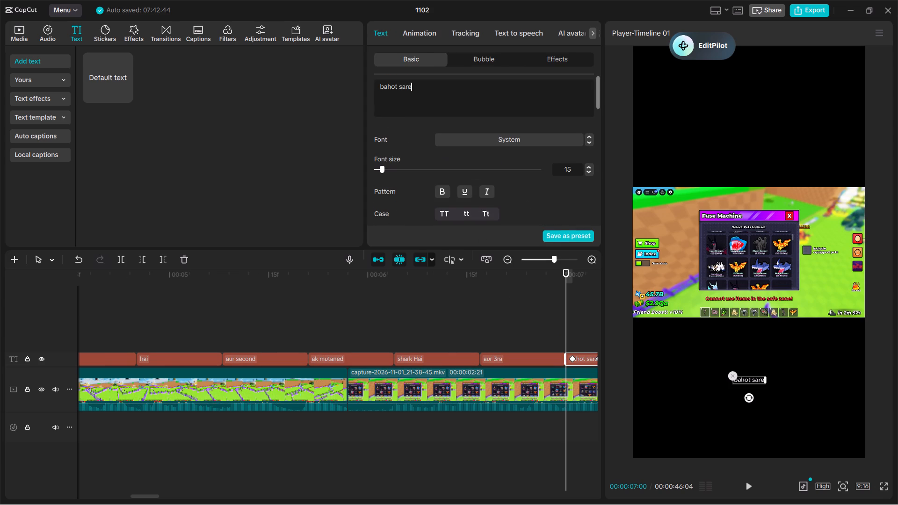
scroll(454, 106, up, 6)
click(454, 106)
scroll(454, 106, down, 1)
scroll(454, 106, up, 1)
key(BackSpace)
scroll(454, 106, down, 2)
scroll(454, 106, up, 1)
scroll(454, 106, down, 1)
scroll(454, 106, up, 4)
text(ak)
scroll(454, 106, down, 1)
key(space)
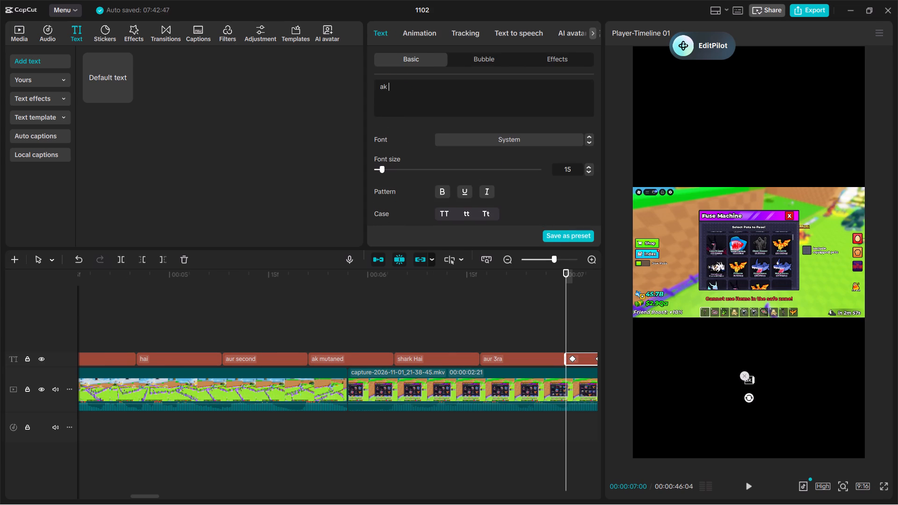
scroll(454, 106, up, 12)
scroll(454, 106, down, 1)
scroll(454, 106, up, 1)
scroll(454, 106, down, 1)
scroll(454, 106, up, 2)
key(c)
scroll(454, 106, down, 1)
scroll(454, 106, up, 9)
key(e)
scroll(454, 106, down, 1)
scroll(454, 106, up, 1)
key(n)
scroll(454, 106, down, 4)
scroll(454, 106, up, 15)
key(t)
key(o)
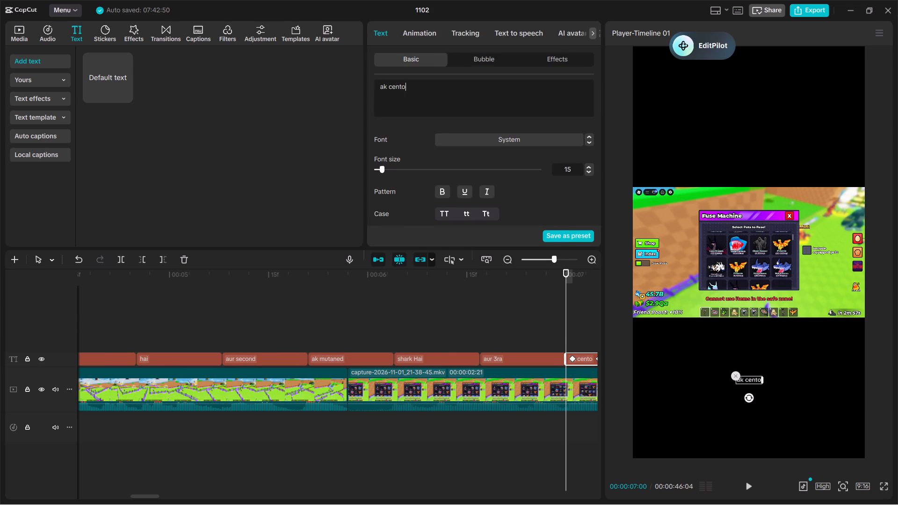
scroll(454, 106, up, 8)
key(u)
scroll(454, 106, down, 1)
scroll(454, 106, up, 3)
scroll(454, 106, down, 1)
key(r)
scroll(454, 106, up, 1)
scroll(454, 106, down, 1)
scroll(454, 106, up, 8)
scroll(454, 106, down, 3)
scroll(454, 106, up, 2)
scroll(454, 106, down, 1)
scroll(454, 106, up, 9)
scroll(454, 106, down, 3)
scroll(454, 106, up, 3)
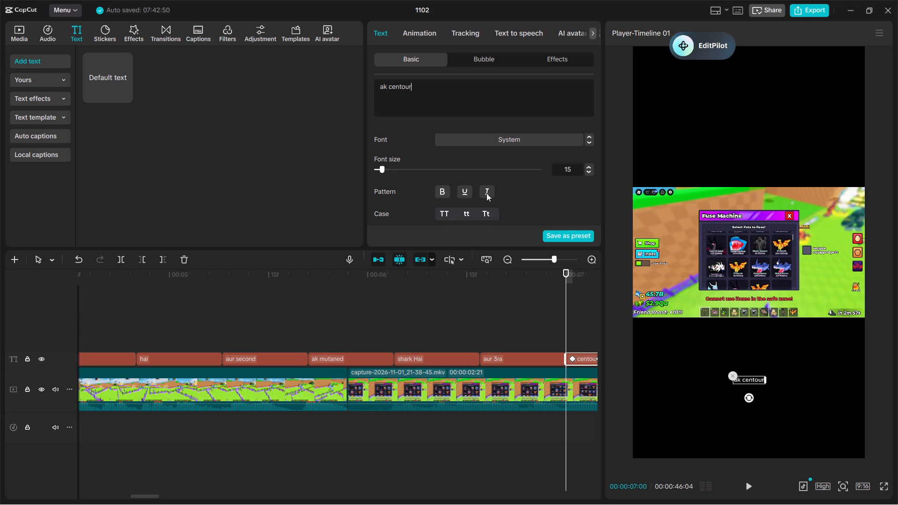
Paste another caption copy at 00:00:07:13, at the end of "ak centour", and clear its text.
drag(564, 310, 582, 326)
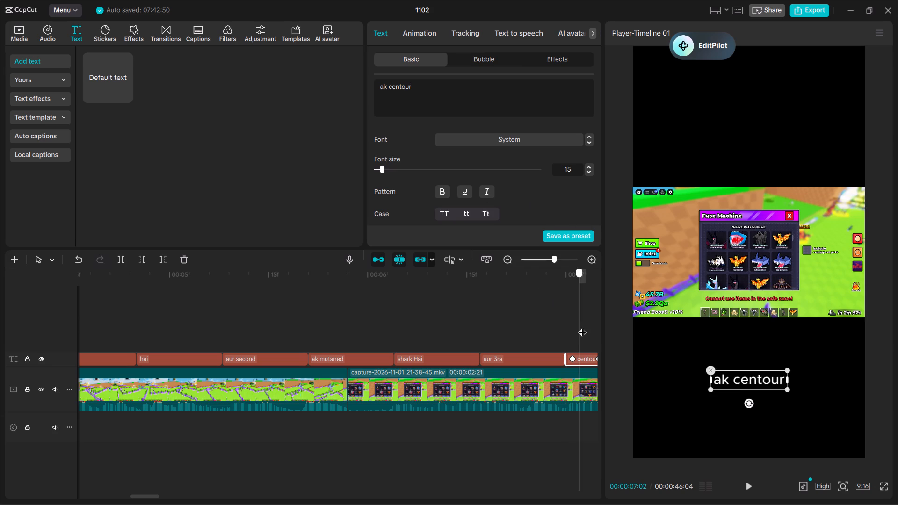
drag(582, 326, 403, 339)
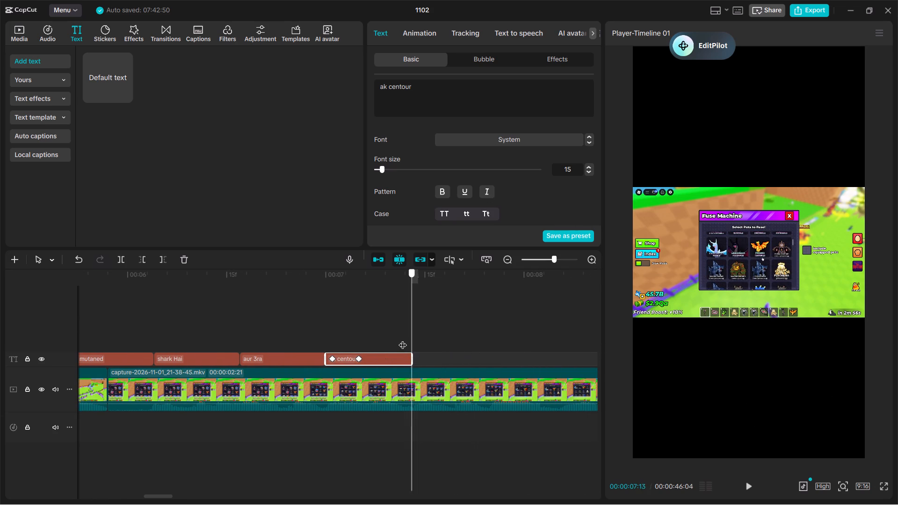
drag(403, 339, 413, 340)
key(ctrl+v)
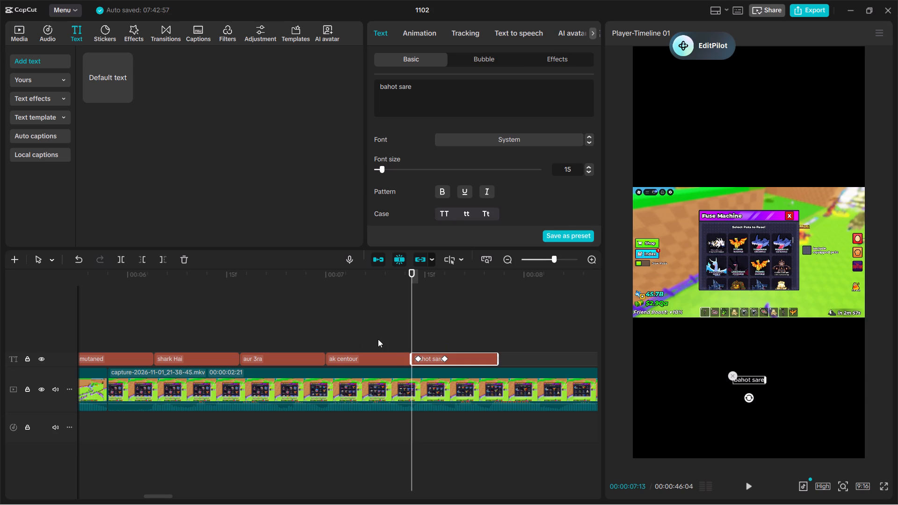
click(464, 329)
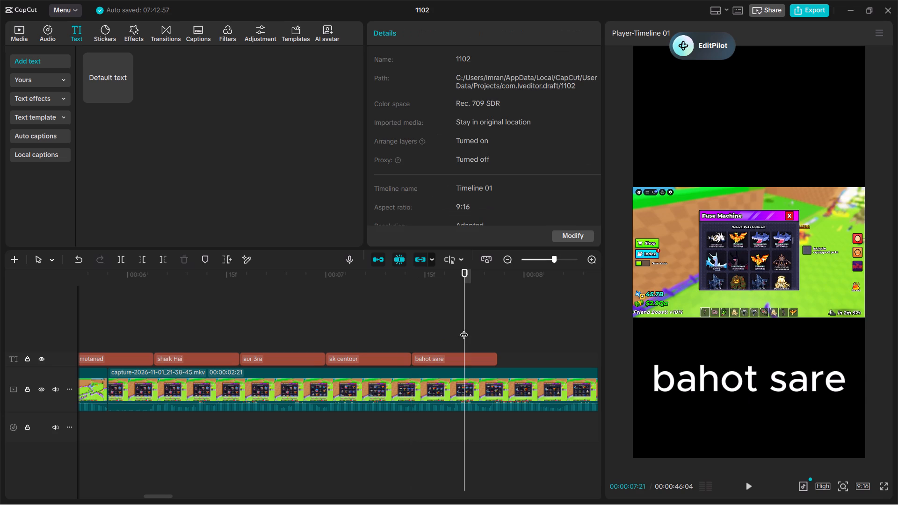
click(464, 329)
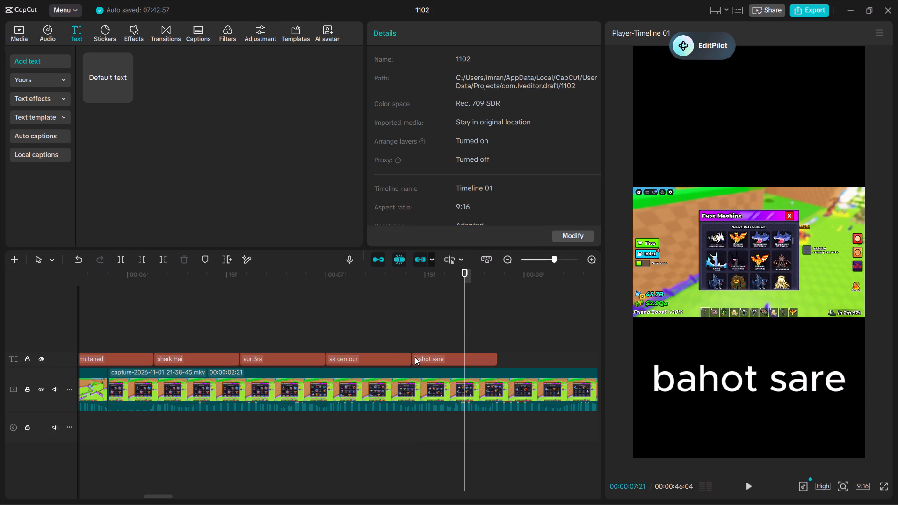
click(417, 359)
double_click(423, 81)
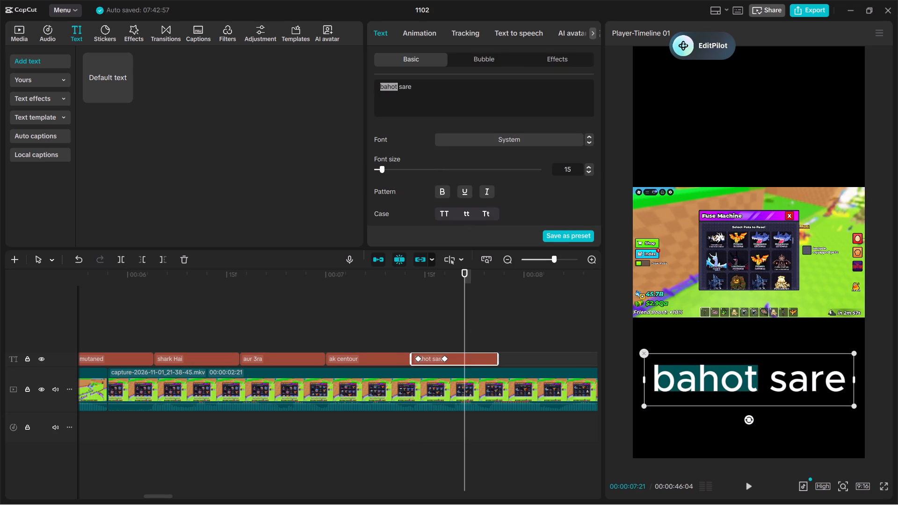
double_click(421, 83)
click(421, 83)
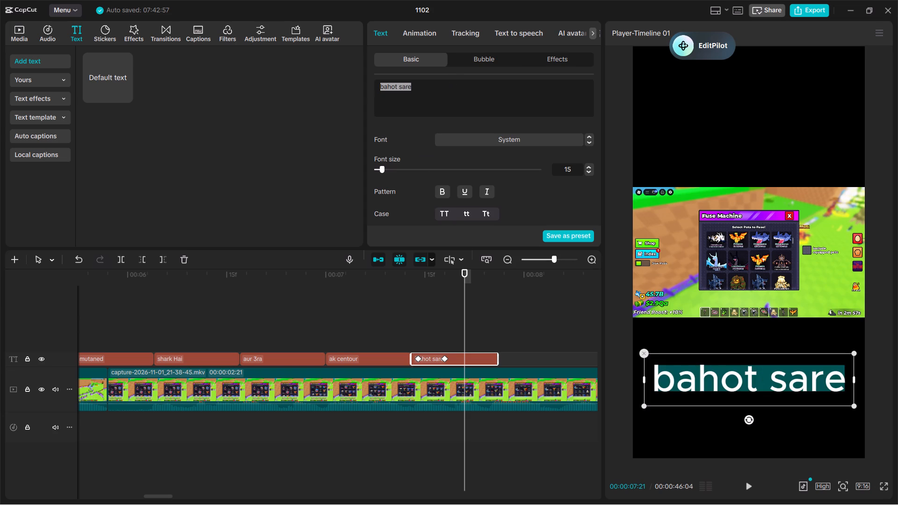
key(BackSpace)
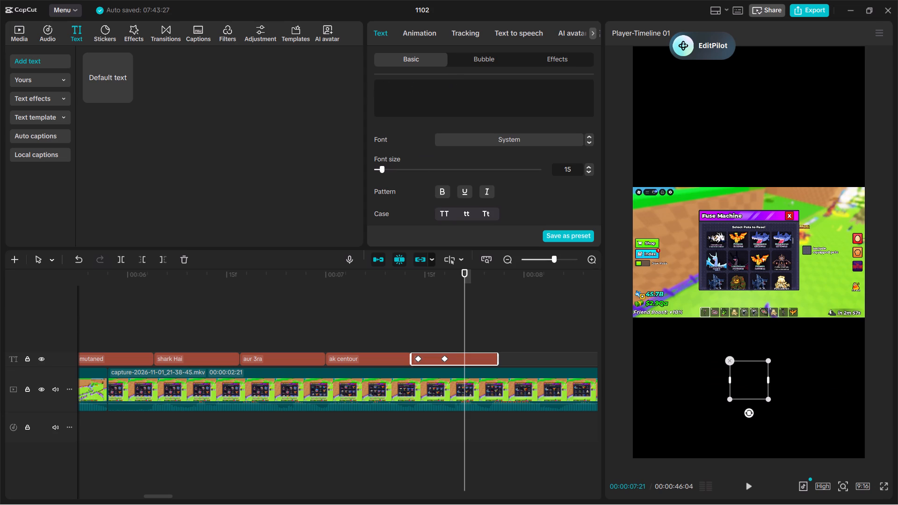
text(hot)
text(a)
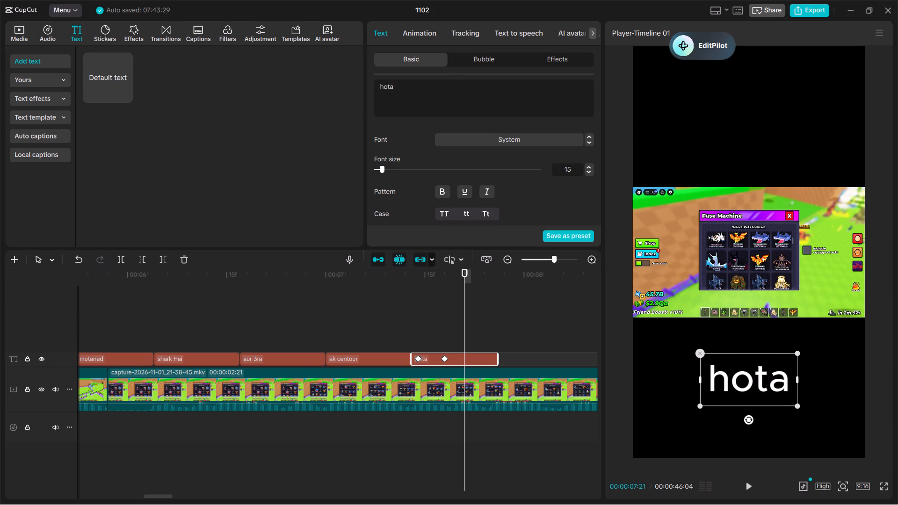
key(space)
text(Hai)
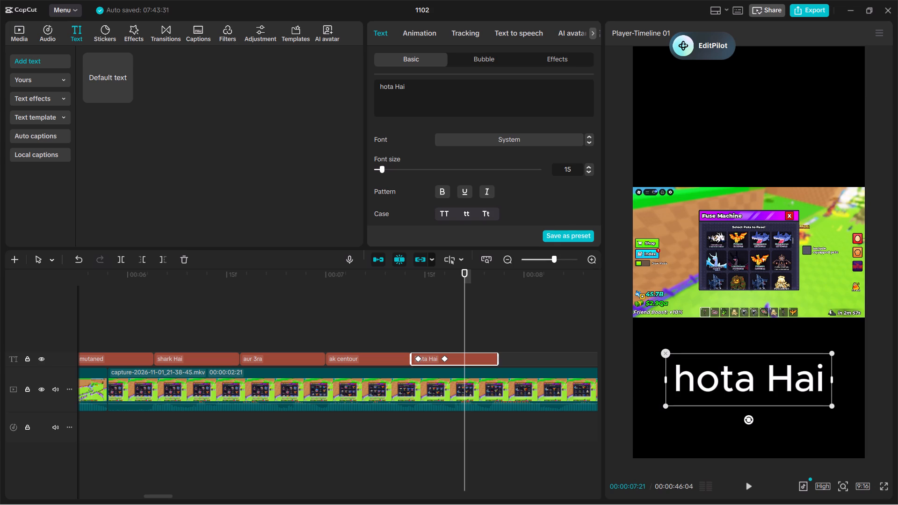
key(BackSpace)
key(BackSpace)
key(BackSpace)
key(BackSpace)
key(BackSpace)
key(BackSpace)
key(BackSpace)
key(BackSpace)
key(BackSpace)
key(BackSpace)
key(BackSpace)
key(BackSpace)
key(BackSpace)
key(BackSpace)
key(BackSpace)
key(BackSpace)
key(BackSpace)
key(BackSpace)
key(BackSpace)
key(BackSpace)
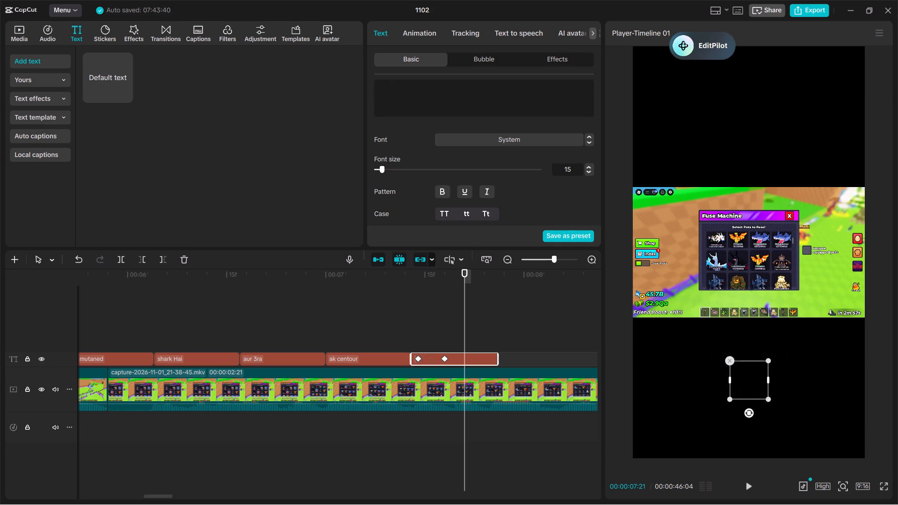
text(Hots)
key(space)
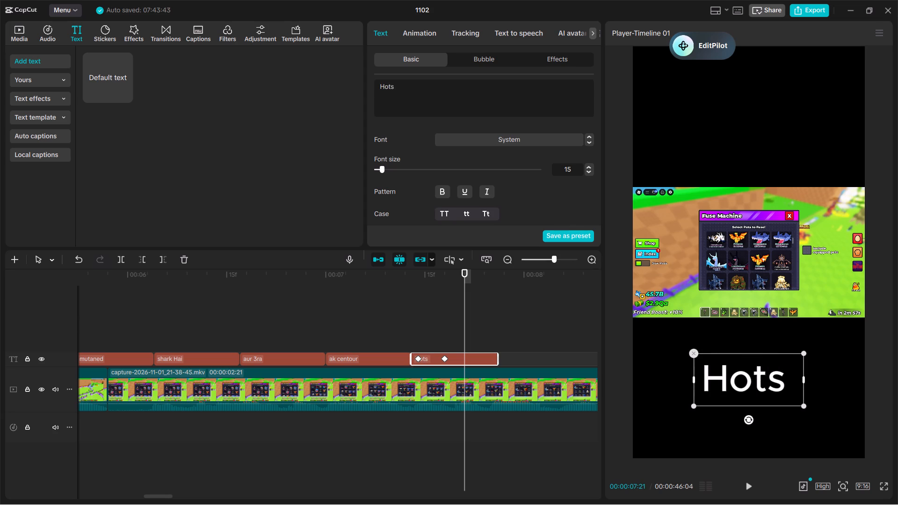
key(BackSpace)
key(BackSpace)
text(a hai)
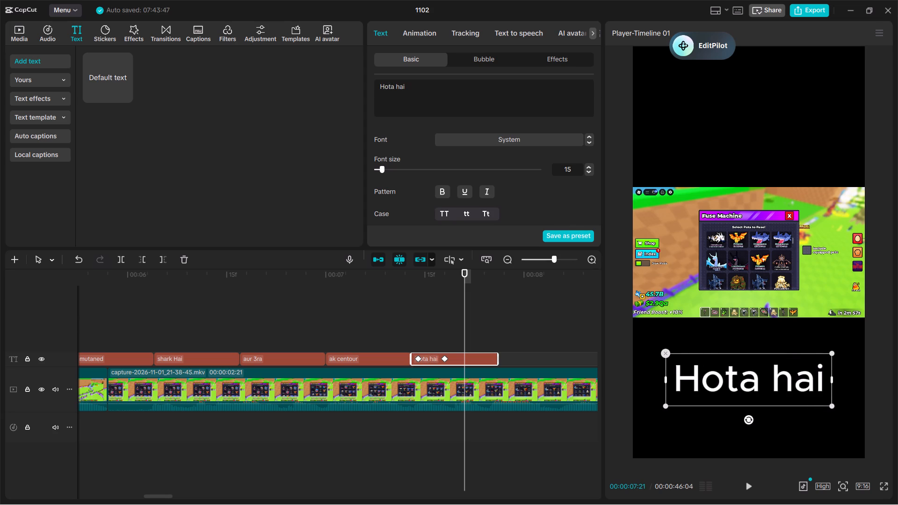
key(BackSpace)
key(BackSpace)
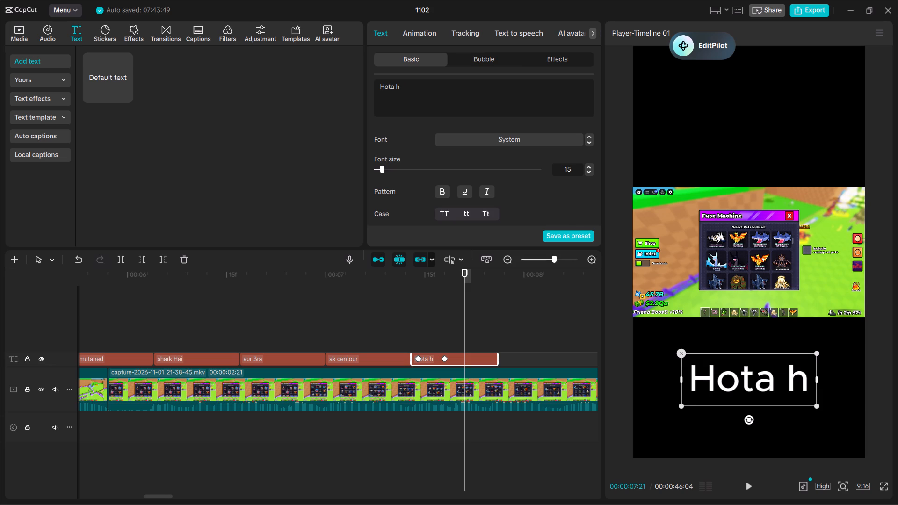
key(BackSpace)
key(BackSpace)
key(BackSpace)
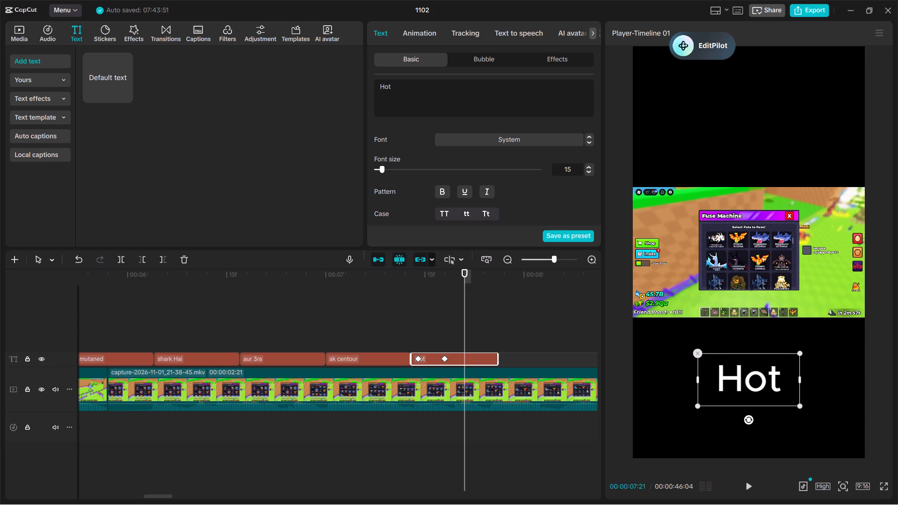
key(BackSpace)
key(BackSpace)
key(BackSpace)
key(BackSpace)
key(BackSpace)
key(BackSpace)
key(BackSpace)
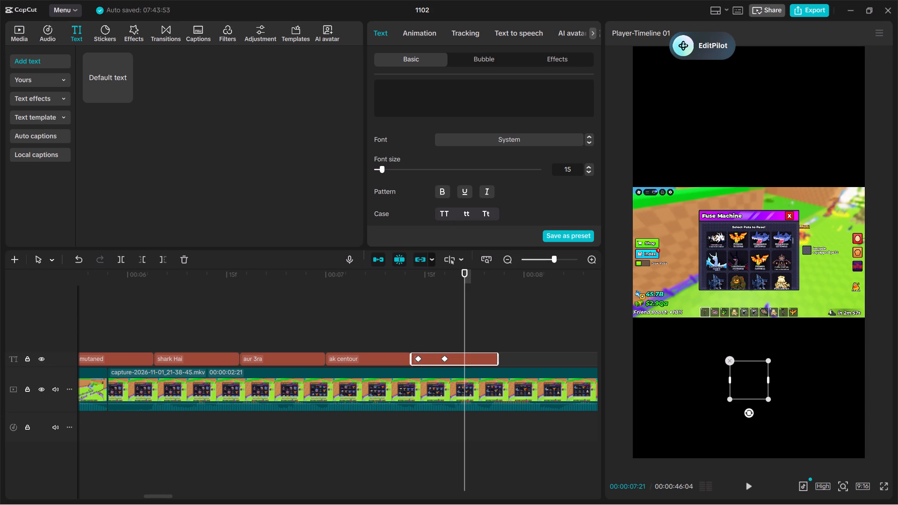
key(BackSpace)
Enter "ko bhai" as the text of the emptied caption after "ak centour".
text(ko)
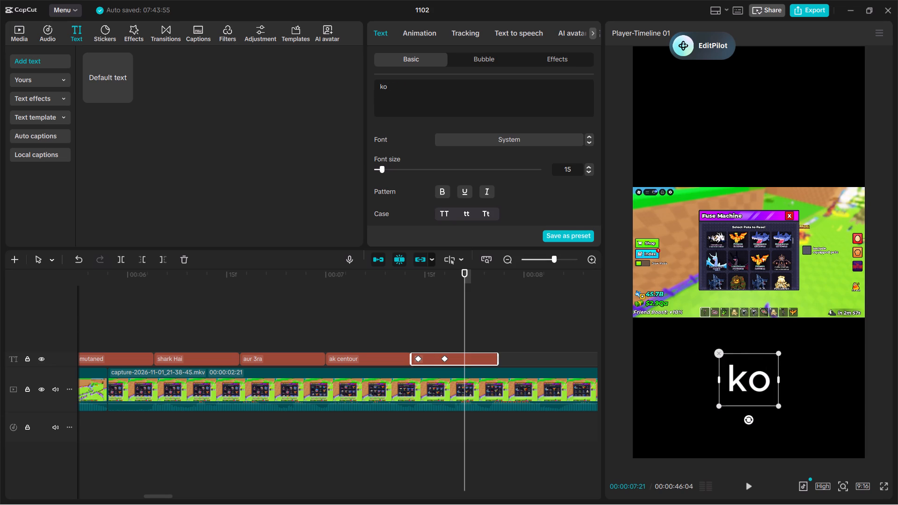
key(space)
text(bh)
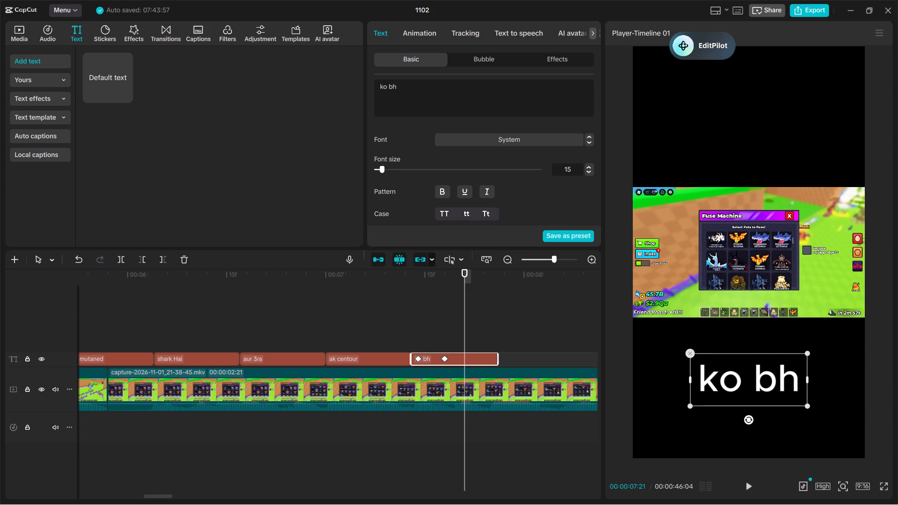
key(i)
key(BackSpace)
text(ai)
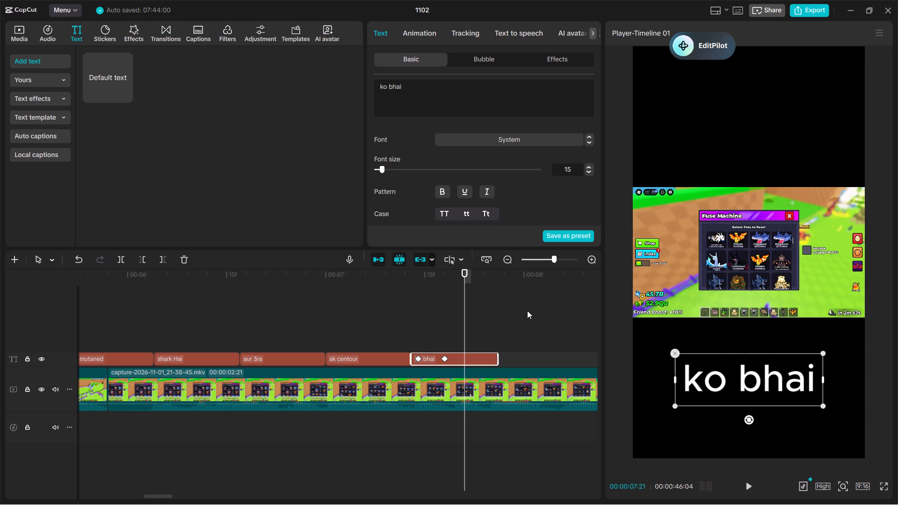
Paste another caption copy at 00:00:07:26, at the end of "ko bhai", and change its text to "fushe karna".
click(527, 310)
drag(527, 310, 499, 314)
key(ctrl+v)
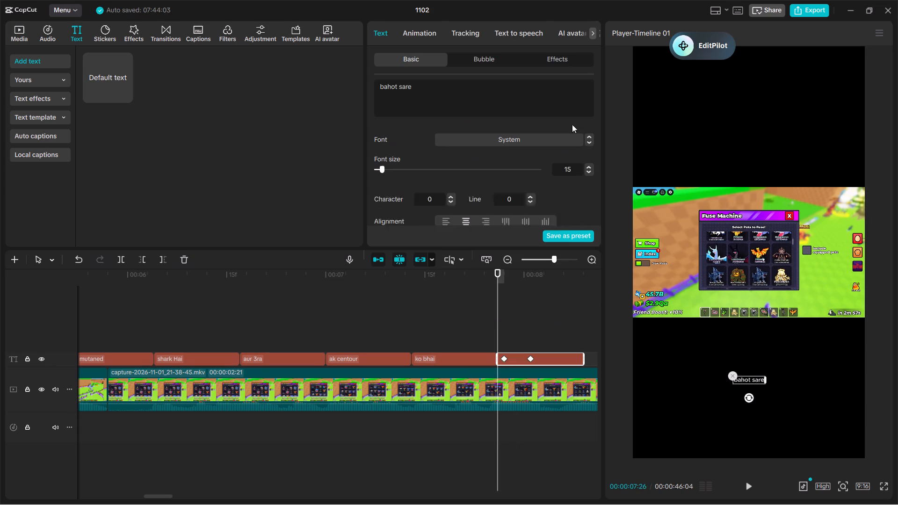
triple_click(452, 114)
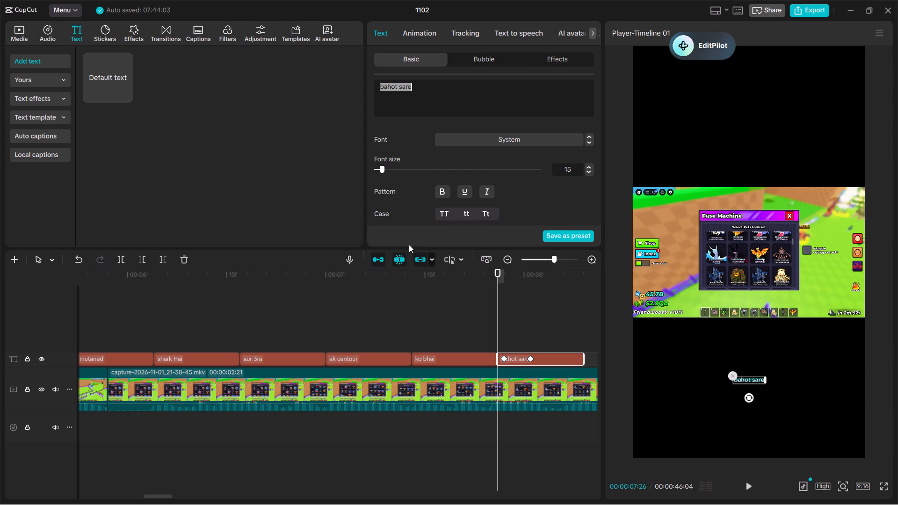
key(BackSpace)
text(fushe kiar)
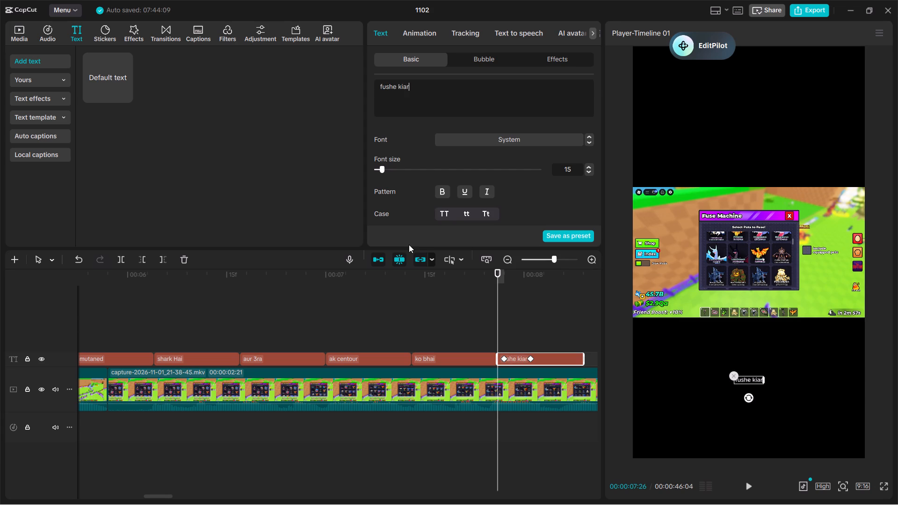
text(na)
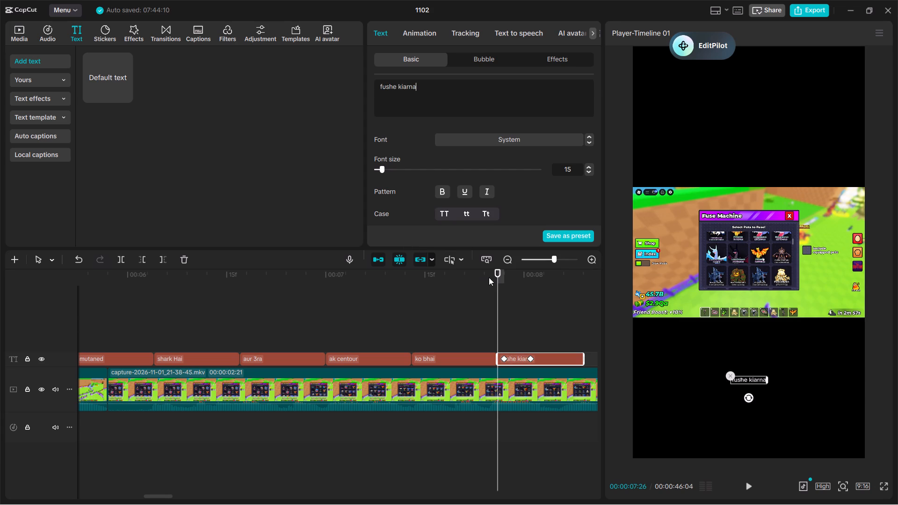
key(BackSpace)
key(BackSpace)
key(BackSpace)
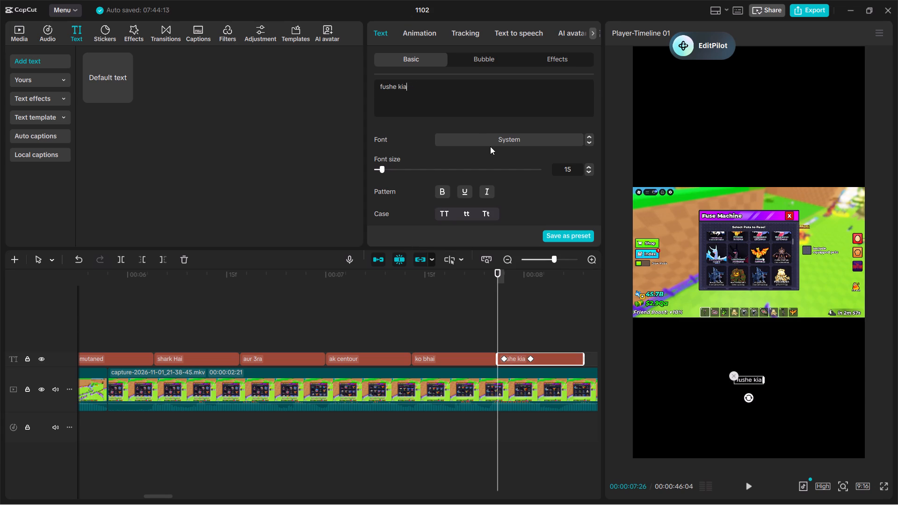
key(BackSpace)
key(BackSpace)
key(BackSpace)
text(karna)
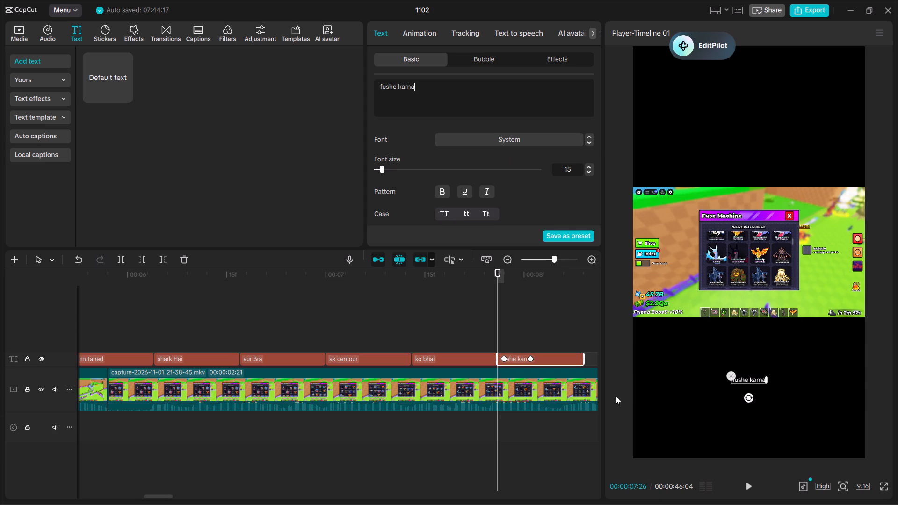
Paste another caption copy at 00:00:08:09, at the end of "fushe karna", and change its text to "hai".
click(585, 327)
key(ctrl+v)
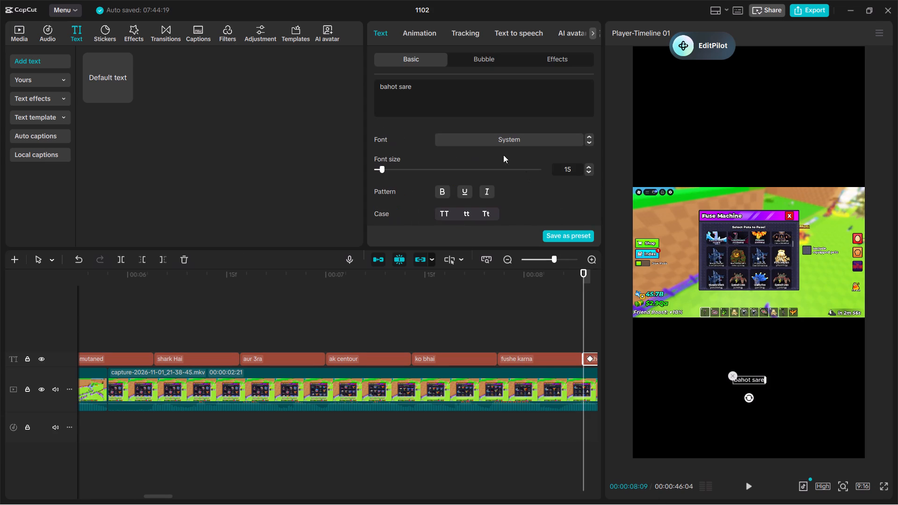
triple_click(466, 87)
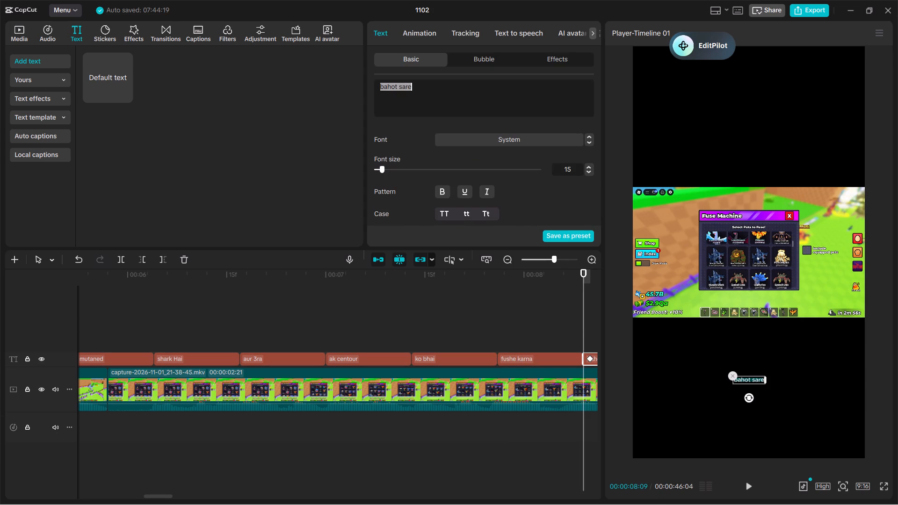
key(BackSpace)
key(h)
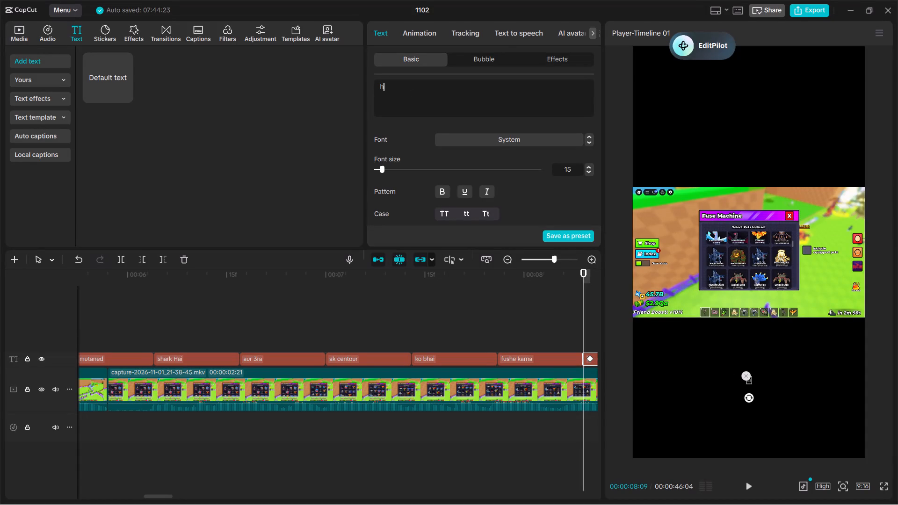
text(ai)
key(space)
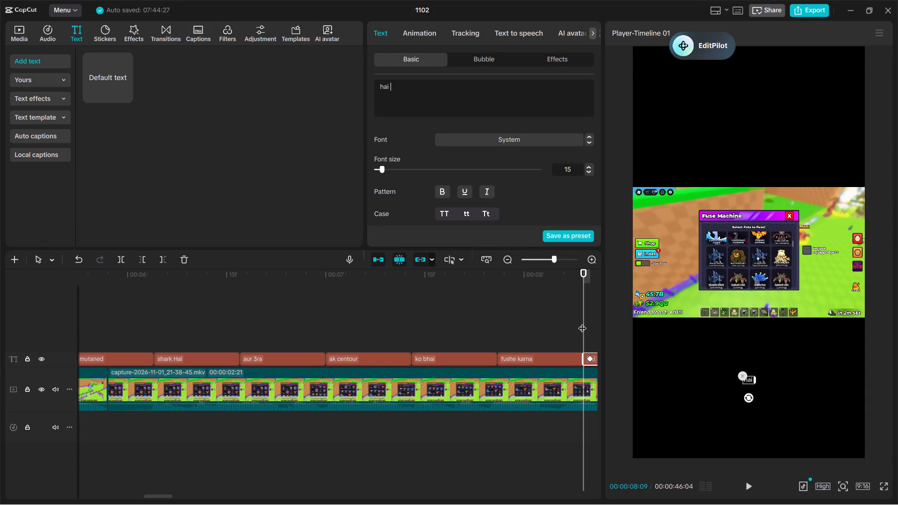
key(BackSpace)
click(582, 322)
Play back the timeline from the end of the "hai" caption through the first fuse section to check the captions.
drag(582, 322, 511, 369)
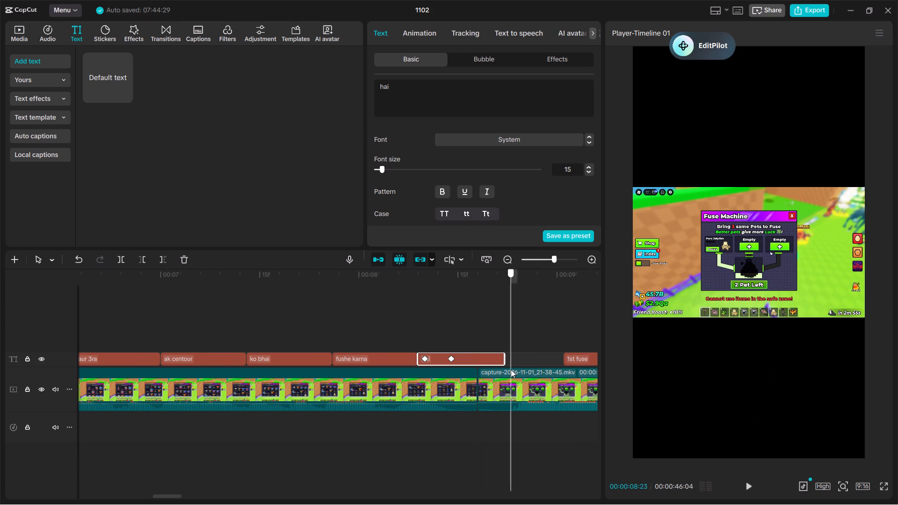
drag(511, 369, 505, 369)
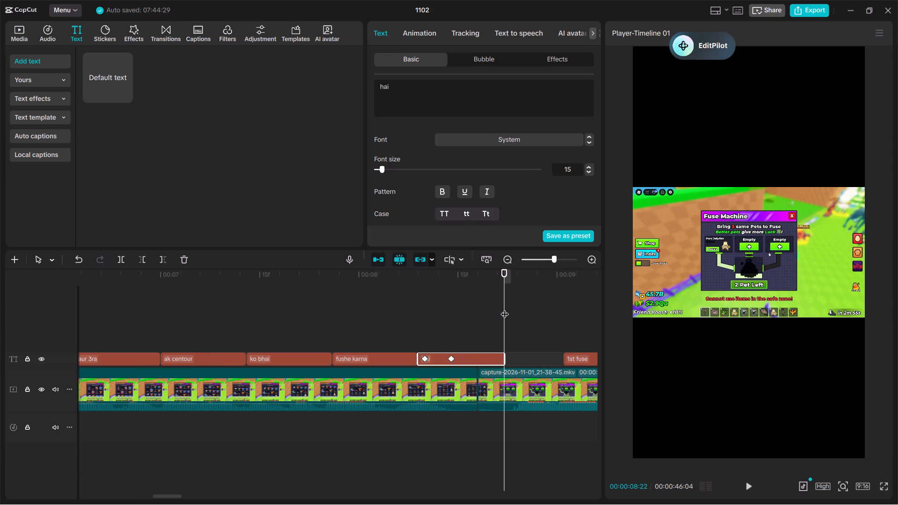
key(space)
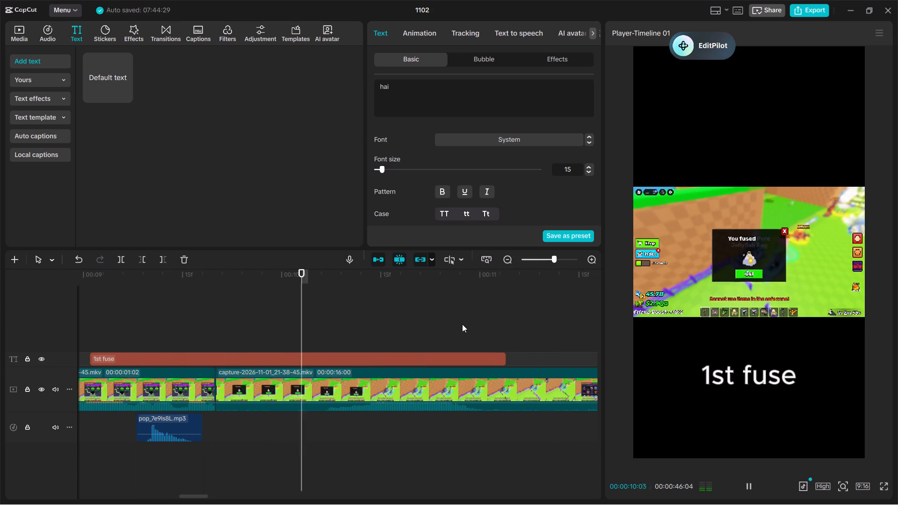
key(ctrl+minus)
key(ctrl+minus)
key(ctrl+minus)
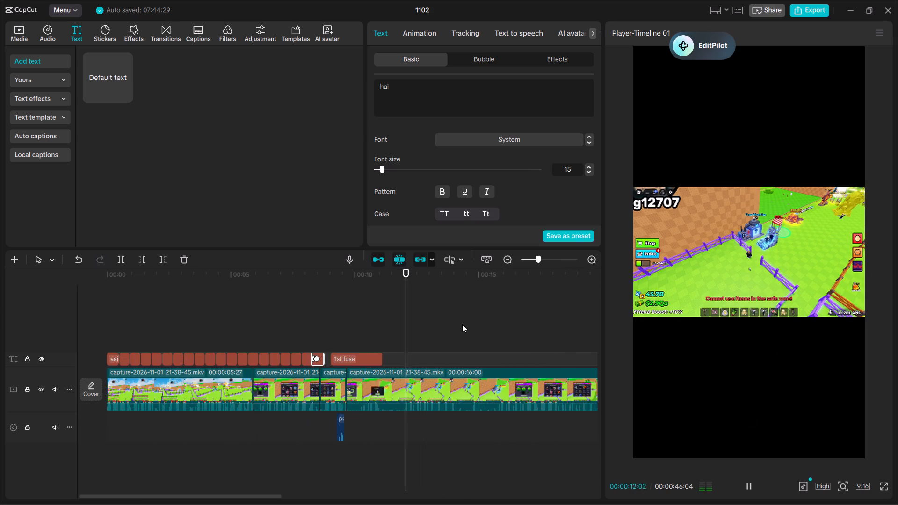
key(ctrl+minus)
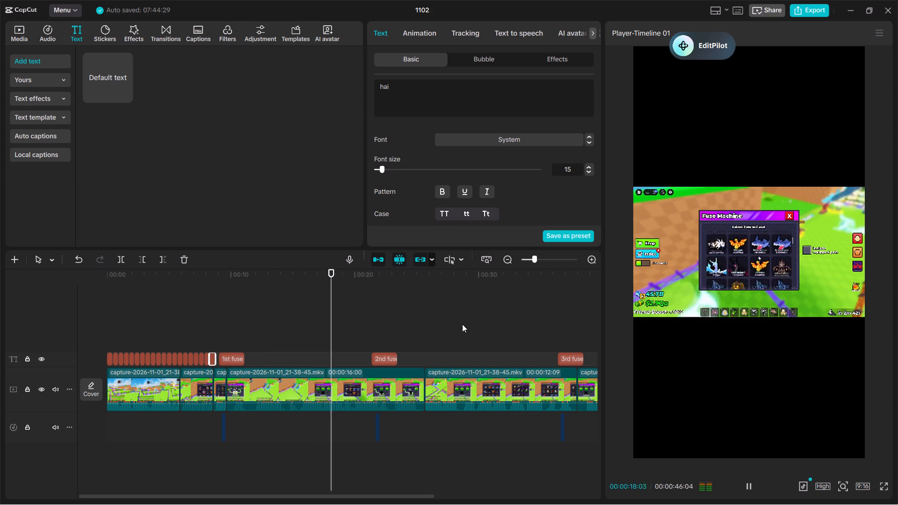
key(space)
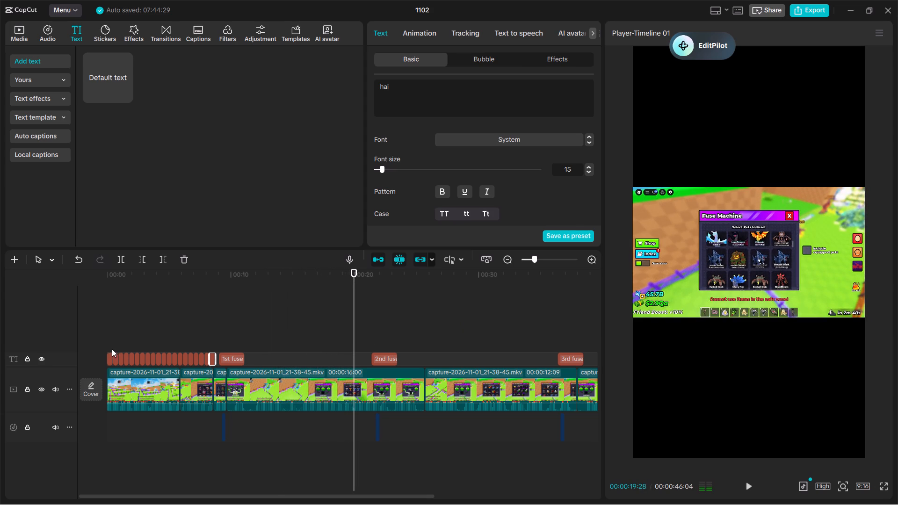
Copy the pop sound under the "1st fuse" caption and paste it at the start of the timeline, 00:00:00:00.
click(124, 341)
drag(124, 341, 94, 337)
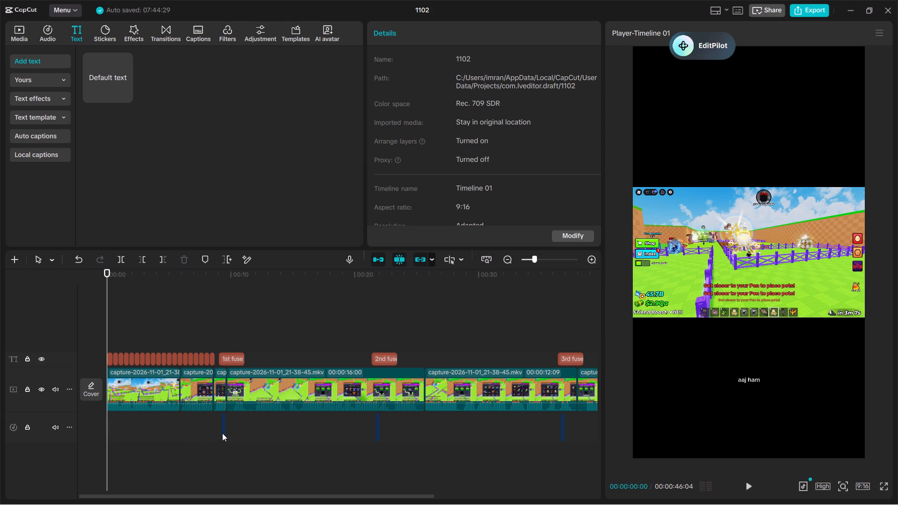
key(ctrl+plus)
key(ctrl+plus)
key(ctrl+plus)
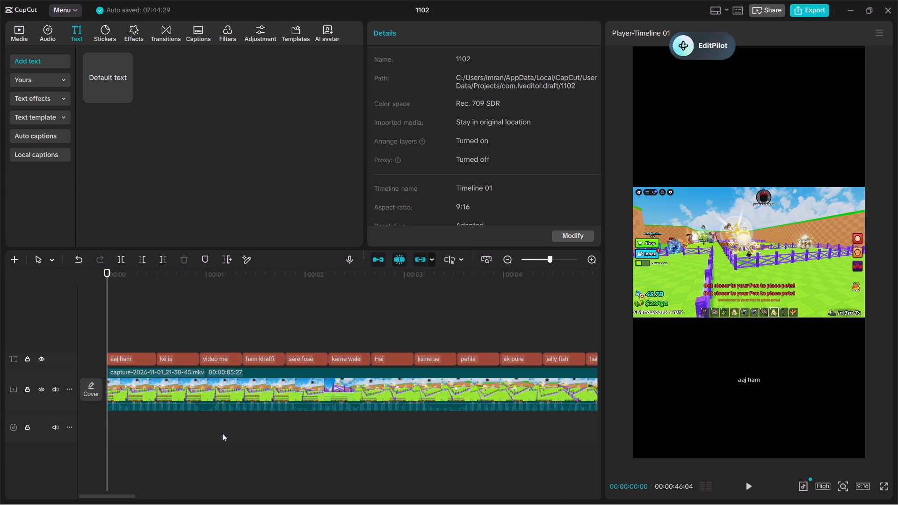
click(435, 288)
drag(435, 288, 622, 328)
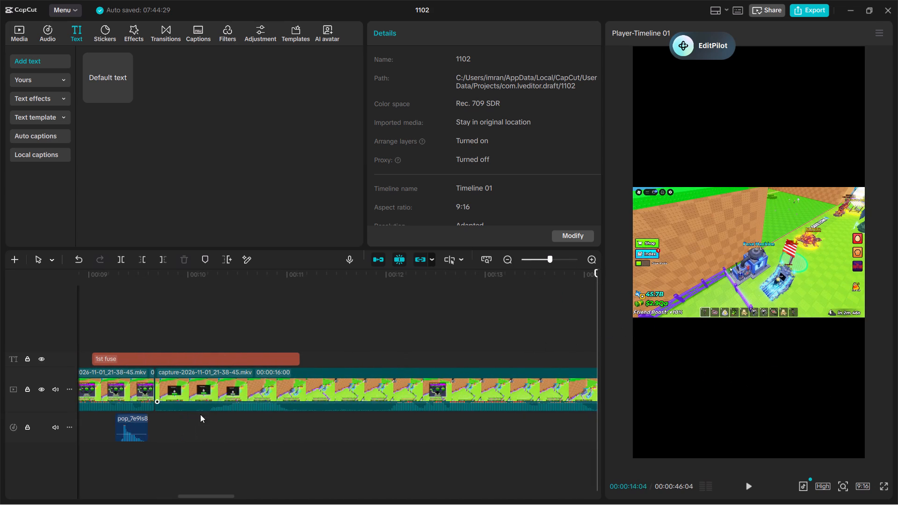
click(130, 427)
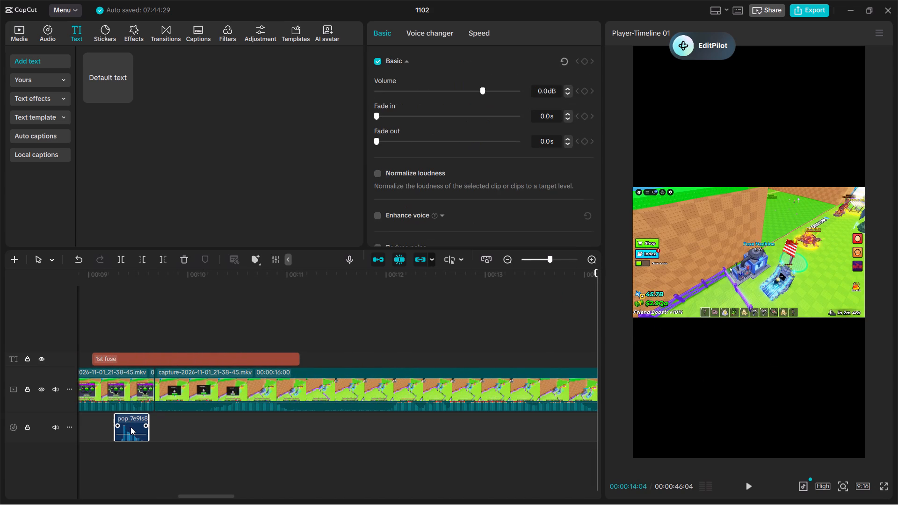
key(ctrl+c)
key(ctrl+c)
key(ctrl+c)
key(ctrl+c)
click(184, 286)
drag(184, 310, 0, 453)
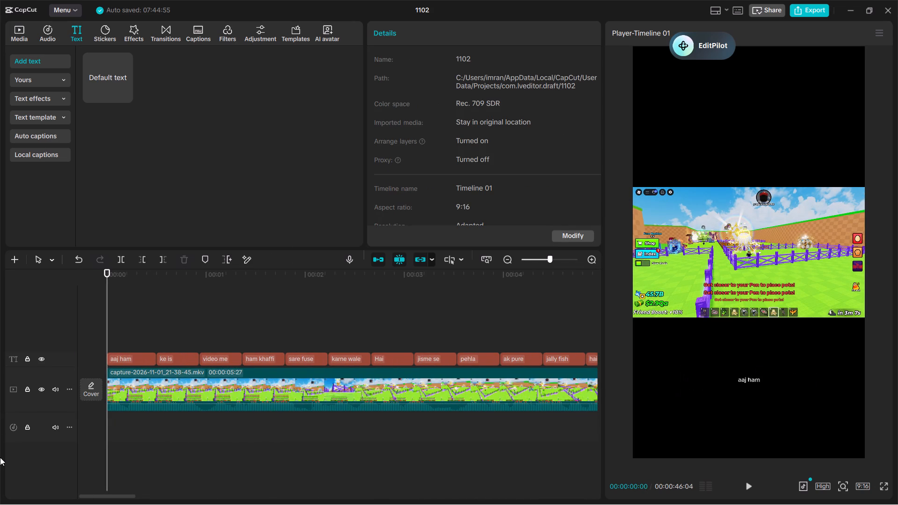
key(ctrl+v)
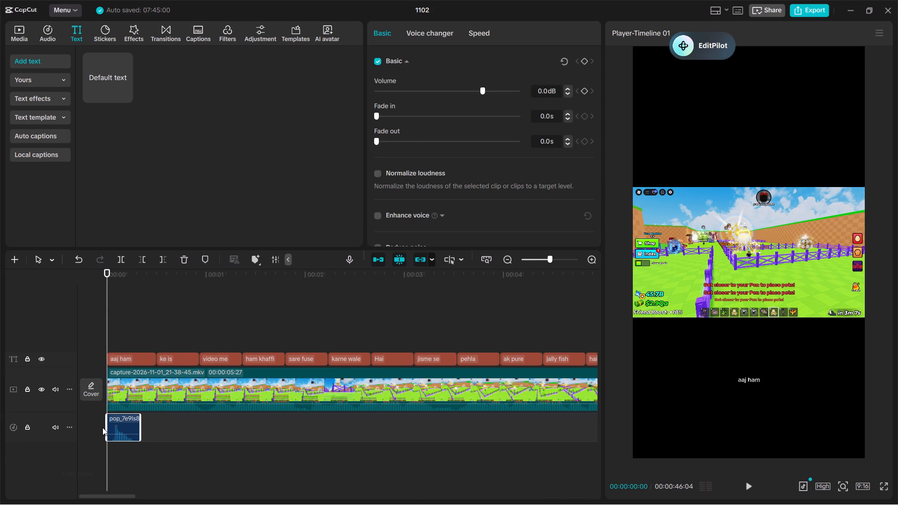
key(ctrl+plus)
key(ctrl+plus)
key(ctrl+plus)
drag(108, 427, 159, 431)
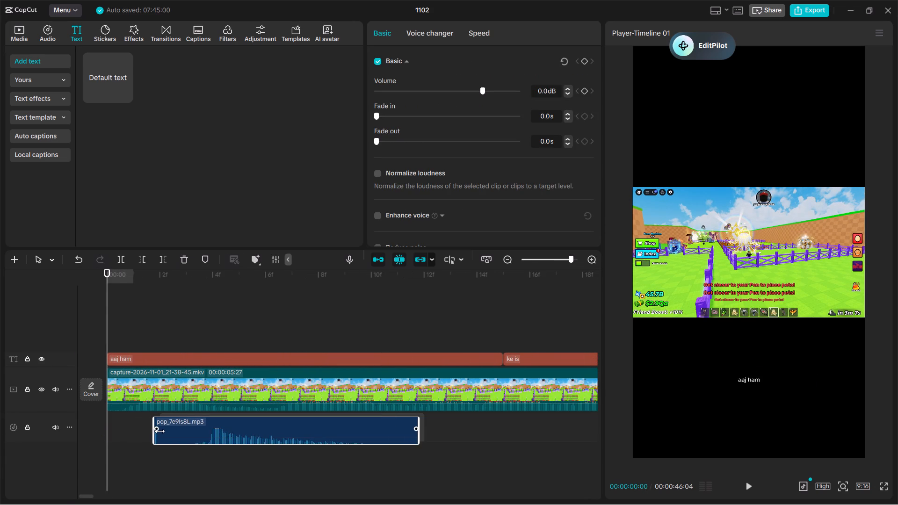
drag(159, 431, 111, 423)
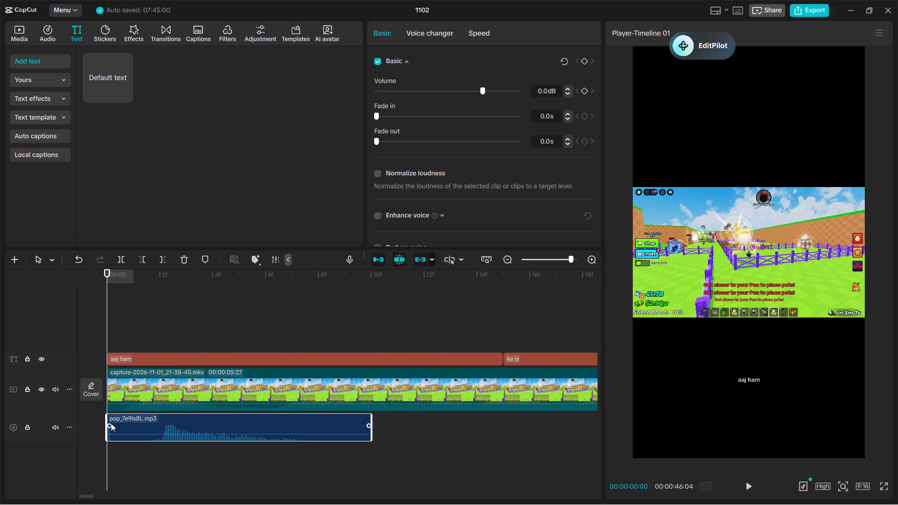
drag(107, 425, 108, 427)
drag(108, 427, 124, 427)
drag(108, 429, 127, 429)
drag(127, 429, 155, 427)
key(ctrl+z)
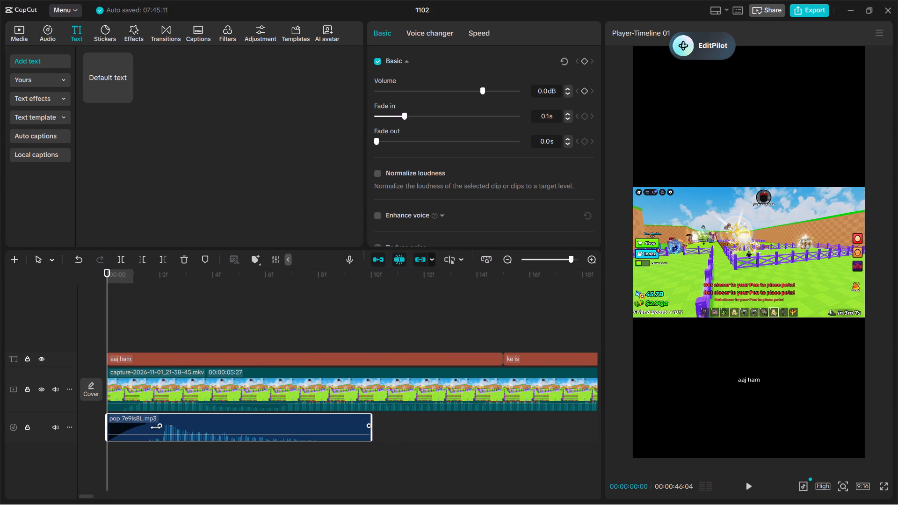
Trim the pasted pop clip to the part between the 2-frame and 6-frame marks and move it back to the timeline start.
drag(106, 433, 124, 433)
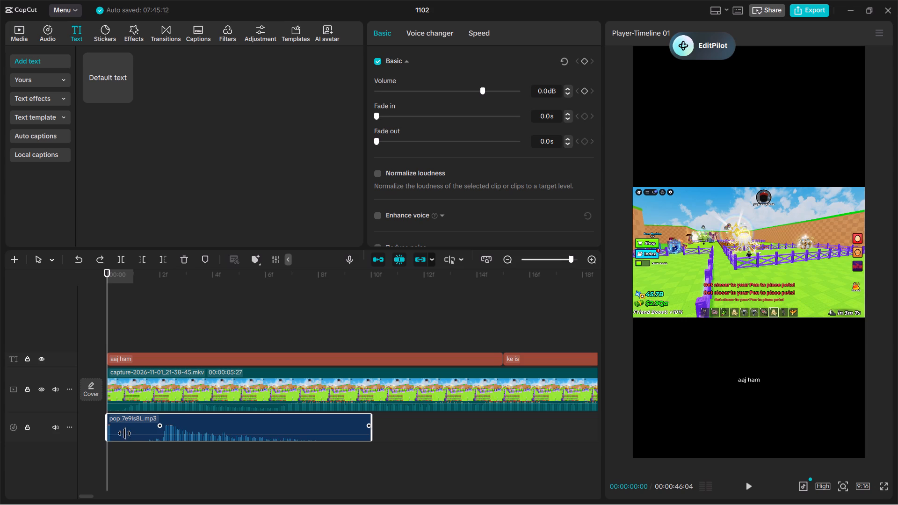
drag(124, 433, 155, 432)
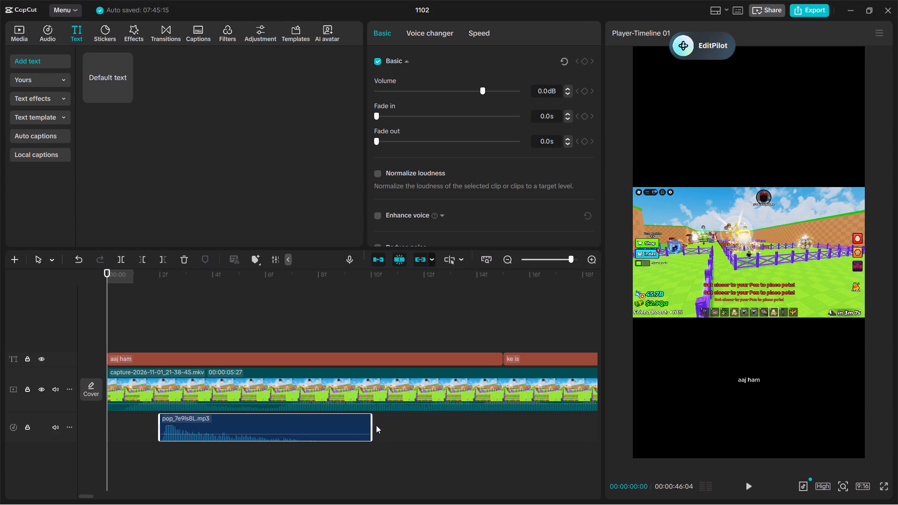
drag(373, 421, 309, 447)
click(309, 447)
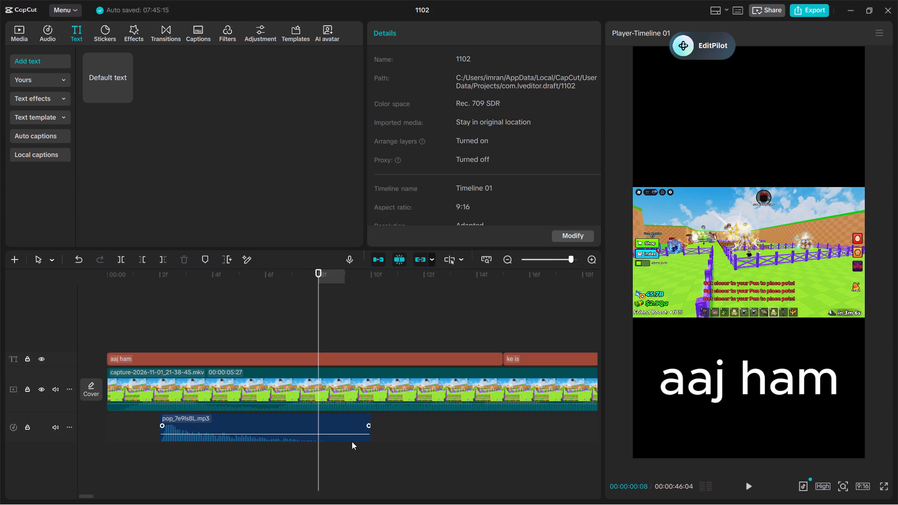
click(348, 425)
drag(372, 433, 354, 437)
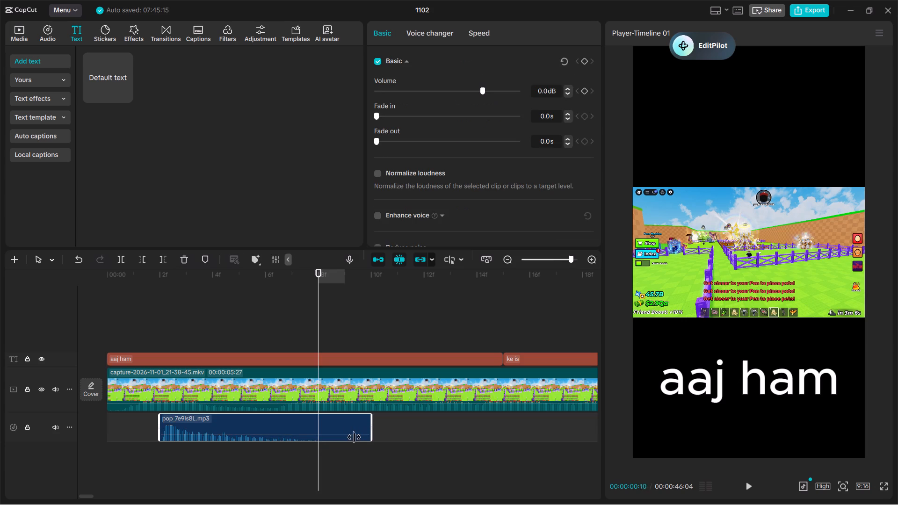
drag(354, 437, 275, 458)
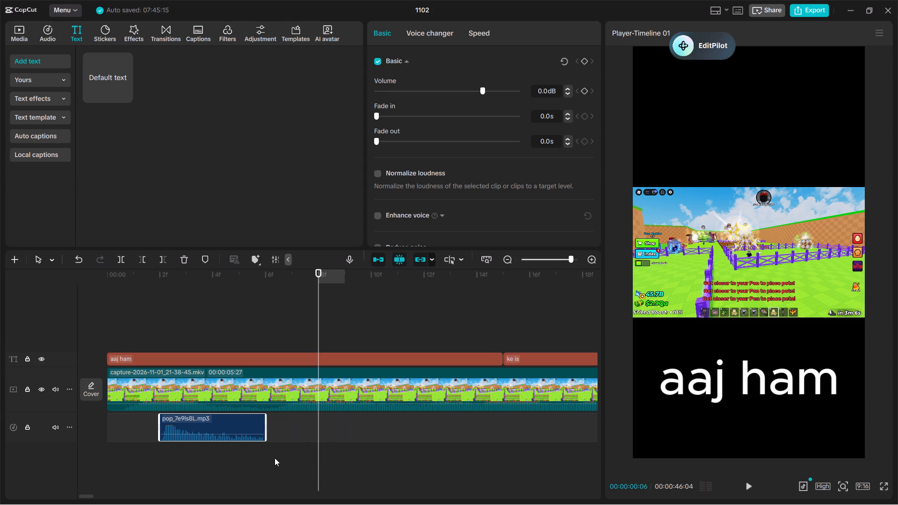
drag(225, 425, 172, 431)
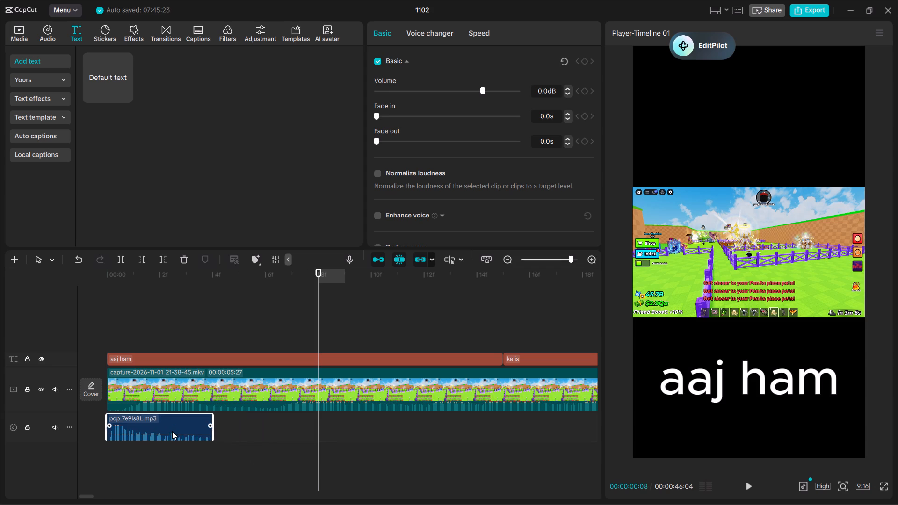
Copy the trimmed pop clip and paste it at the start of the "ke is" caption, 00:00:00:15.
key(ctrl+c)
key(ctrl+c)
key(ctrl+c)
key(ctrl+c)
click(118, 327)
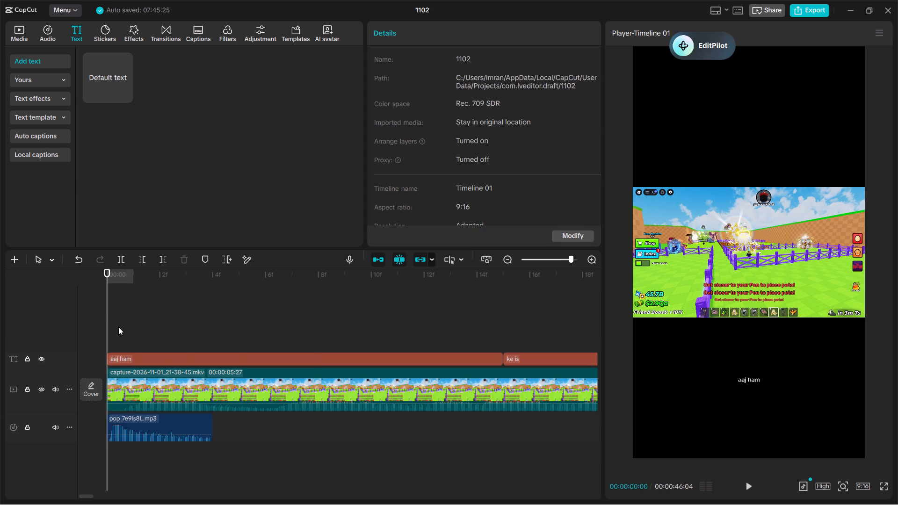
key(space)
key(ctrl+minus)
text(-)
key(space)
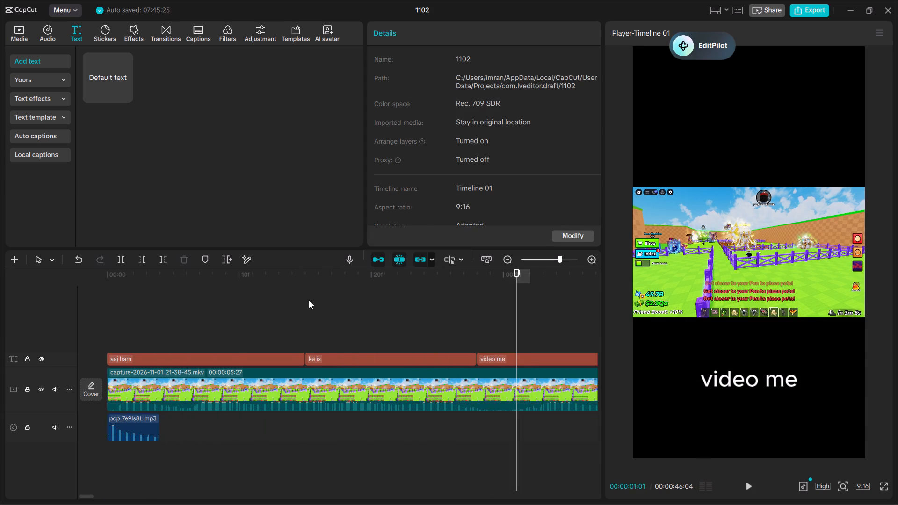
click(307, 304)
key(ctrl+v)
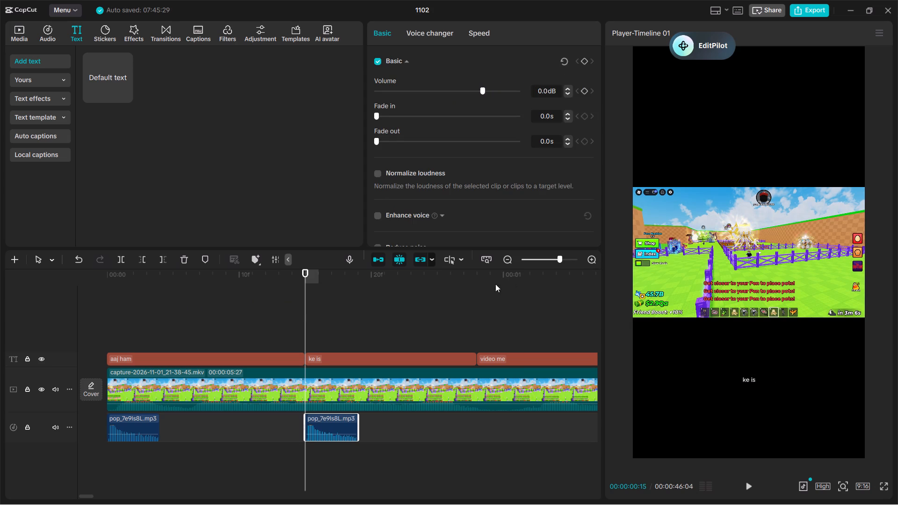
Paste the trimmed pop clip at the starts of the "video me" caption (00:00:00:28) and the "ham khaffi" caption (00:00:01:11).
click(475, 294)
key(ctrl+v)
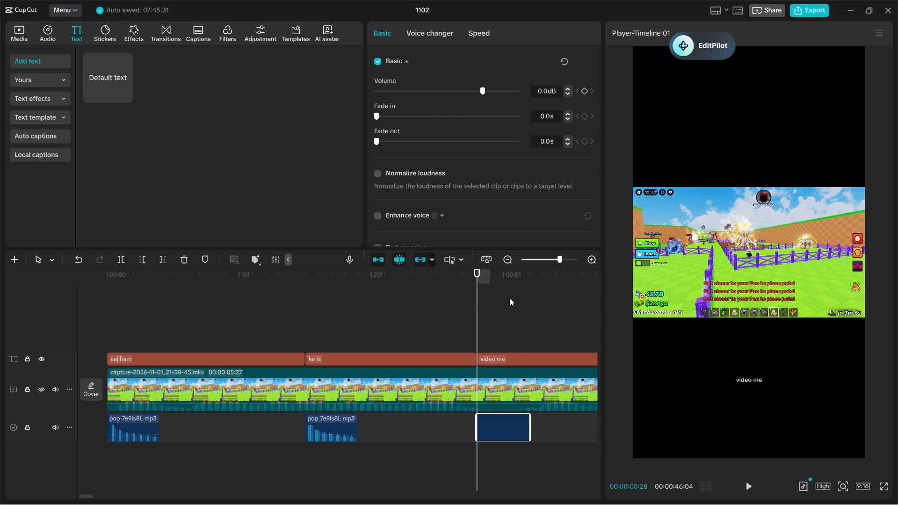
click(473, 302)
drag(473, 302, 591, 307)
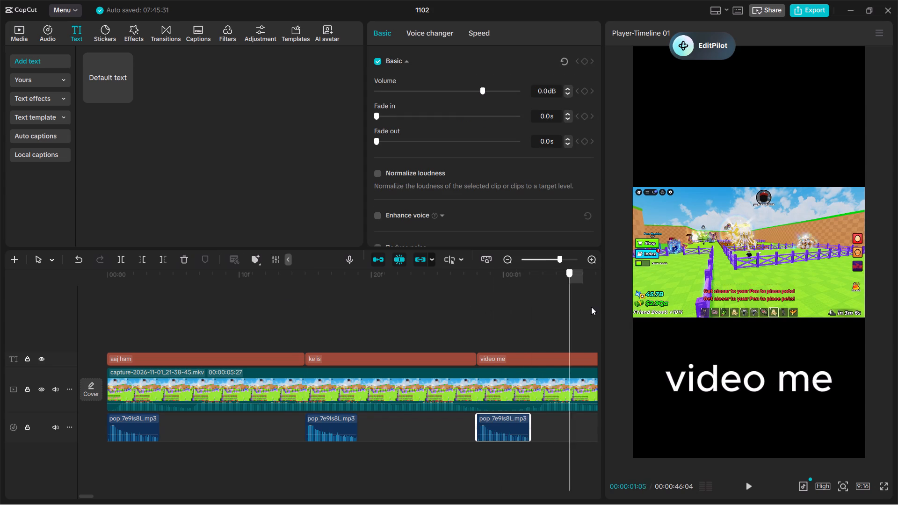
drag(591, 307, 555, 320)
key(ctrl+v)
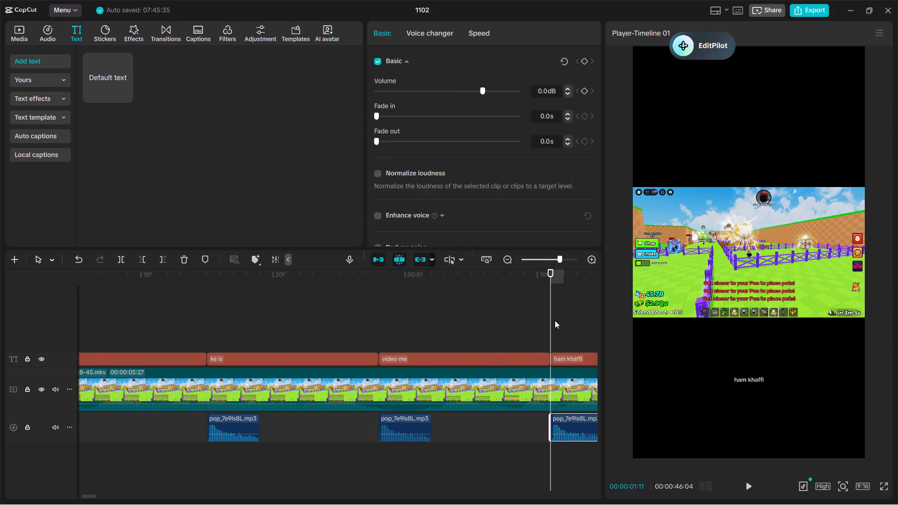
Paste the trimmed pop clip at the starts of the "sare fuse" caption (00:00:01:24) and the "karne wale" caption.
drag(555, 320, 587, 319)
drag(487, 341, 575, 325)
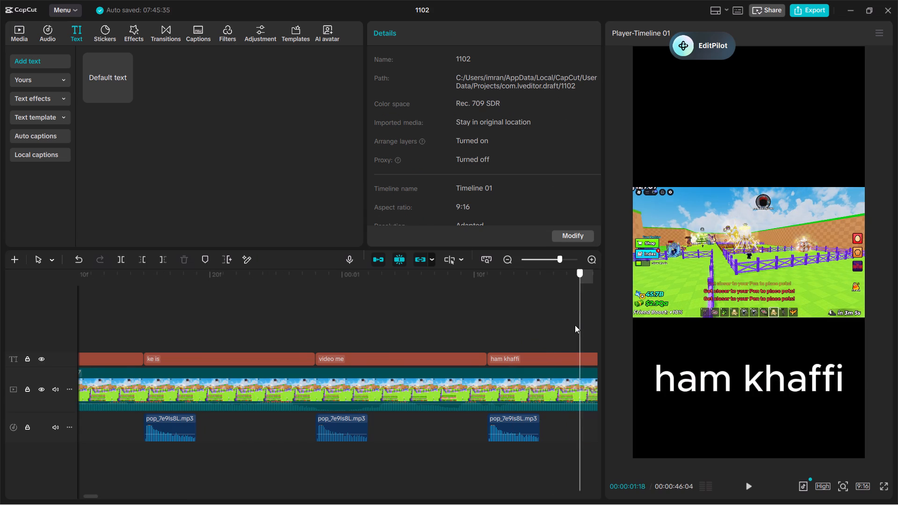
drag(575, 325, 270, 351)
key(ctrl+v)
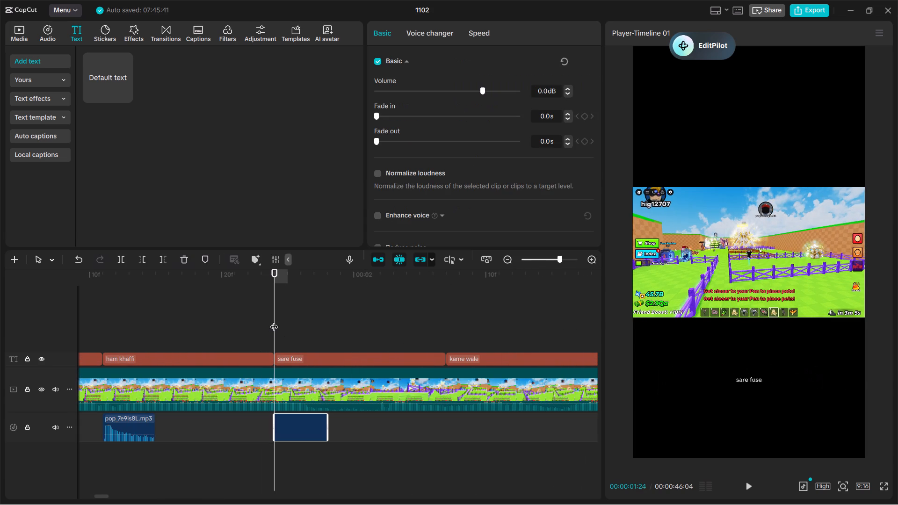
drag(278, 319, 455, 327)
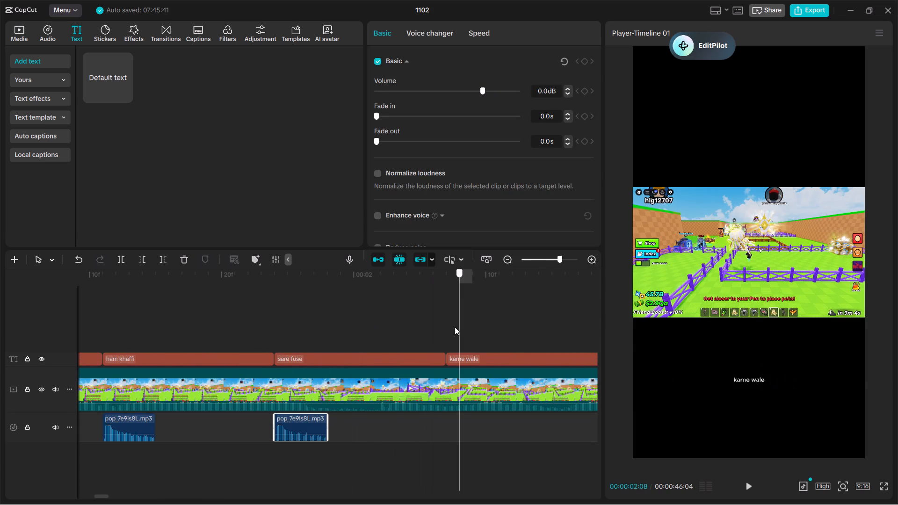
drag(455, 327, 446, 329)
key(ctrl+v)
Paste the trimmed pop clip at the starts of the "Hai" caption (00:00:02:20) and the "jisme se" caption (00:00:03:03).
drag(446, 329, 566, 323)
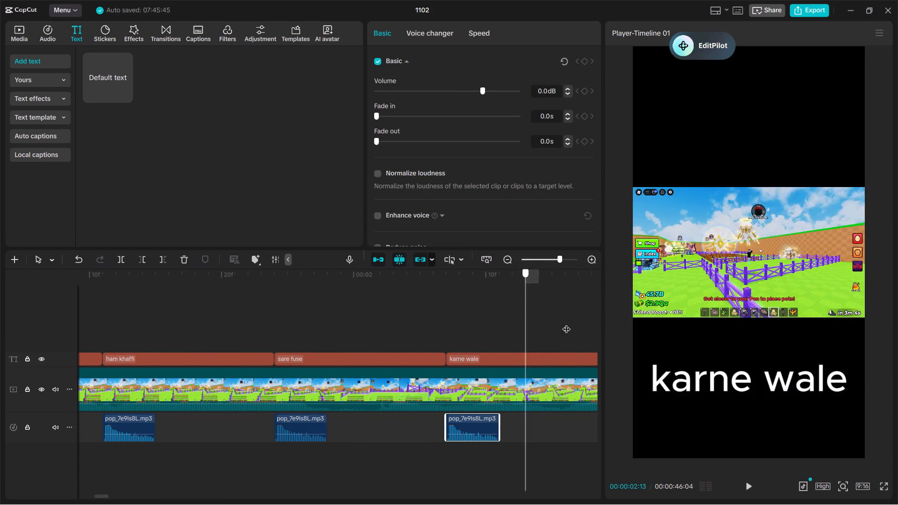
drag(566, 323, 333, 319)
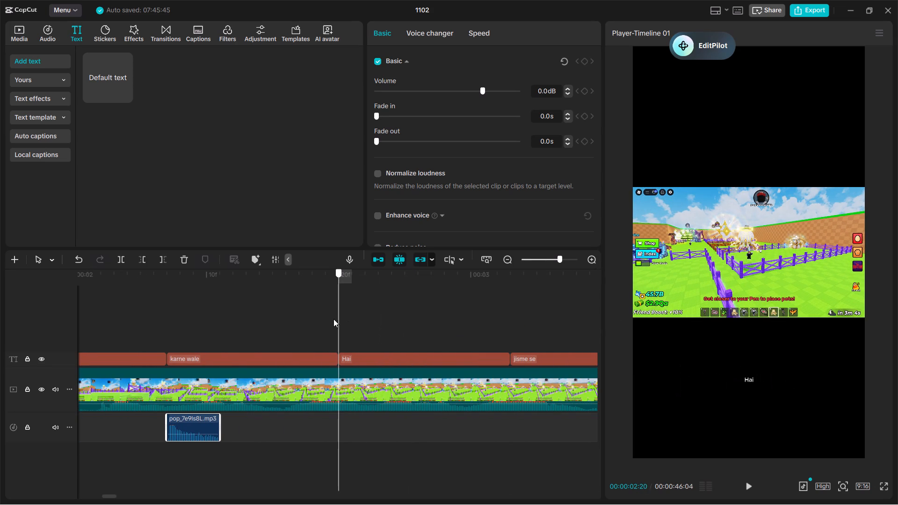
drag(333, 319, 514, 288)
key(ctrl+v)
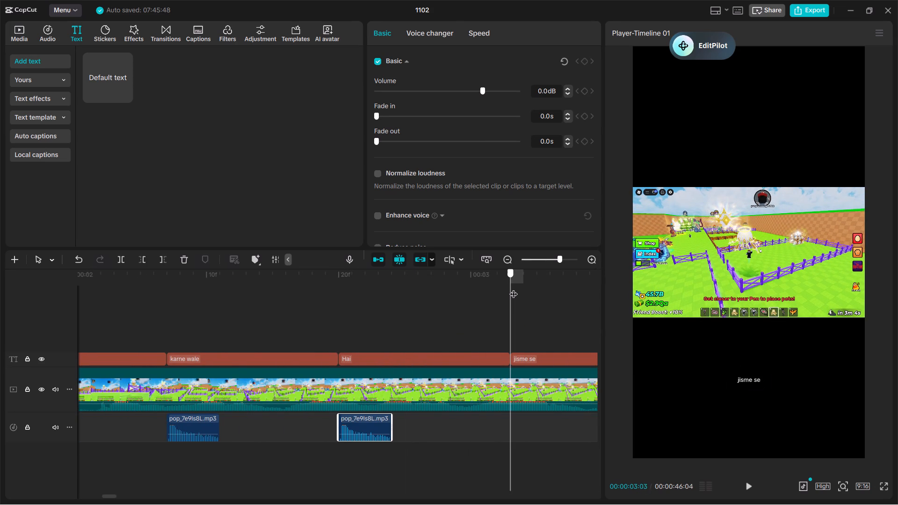
drag(514, 288, 221, 308)
key(ctrl+v)
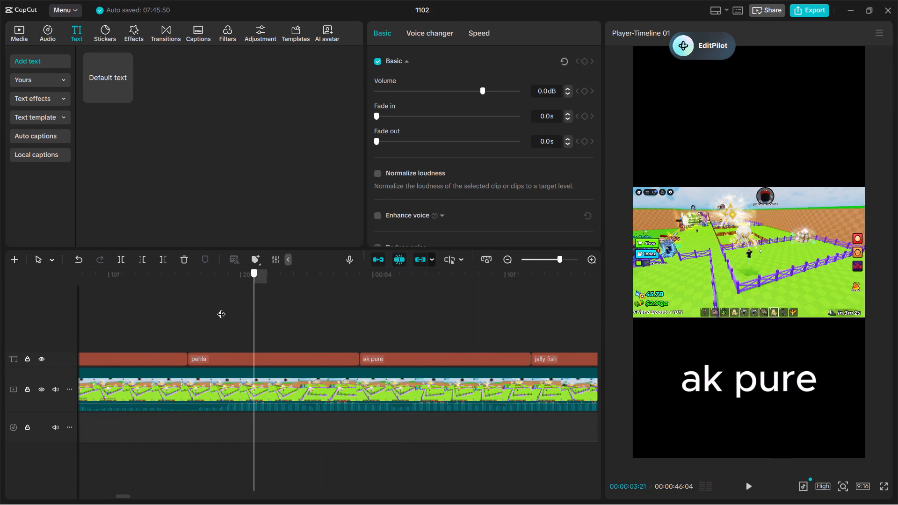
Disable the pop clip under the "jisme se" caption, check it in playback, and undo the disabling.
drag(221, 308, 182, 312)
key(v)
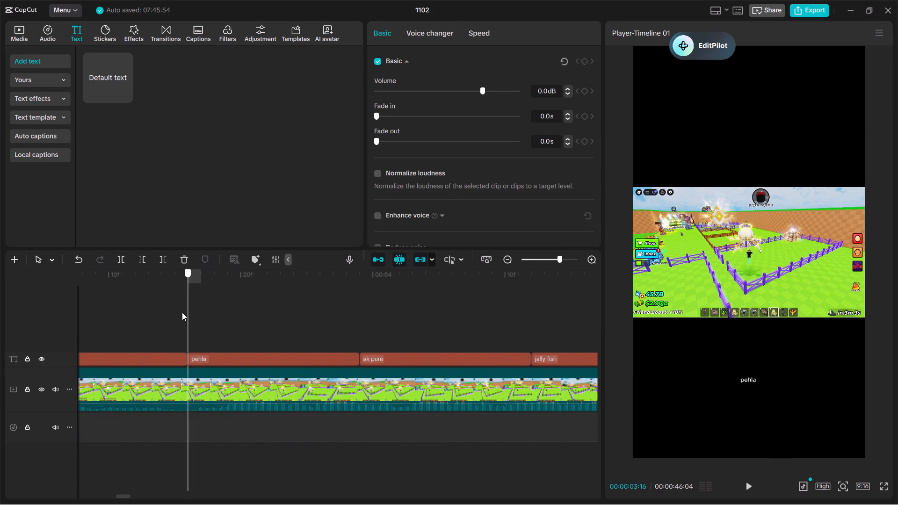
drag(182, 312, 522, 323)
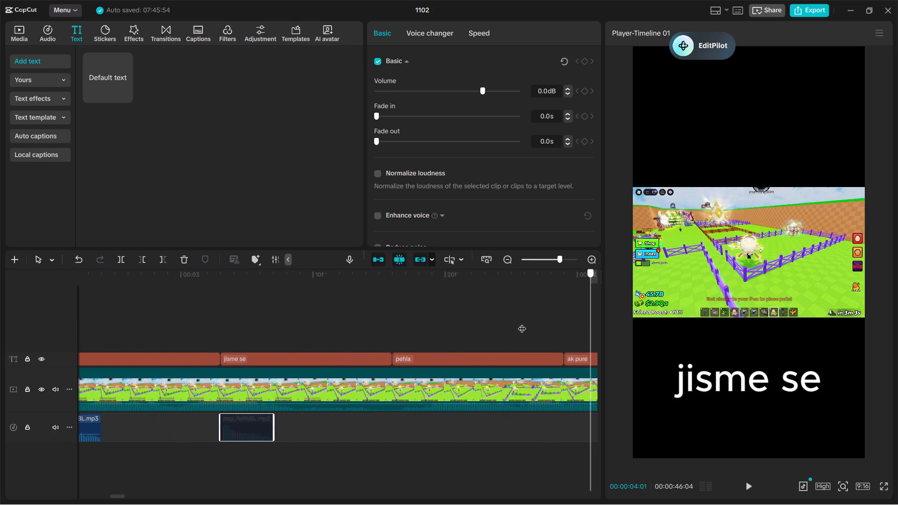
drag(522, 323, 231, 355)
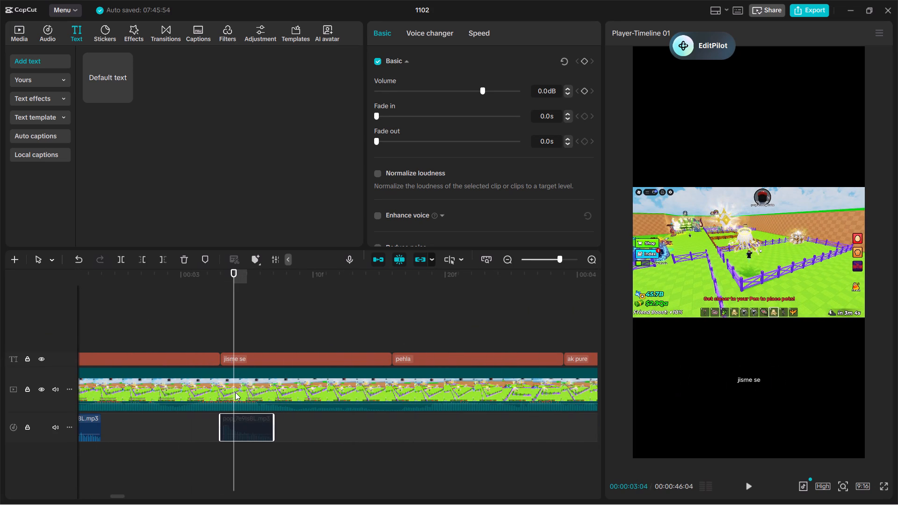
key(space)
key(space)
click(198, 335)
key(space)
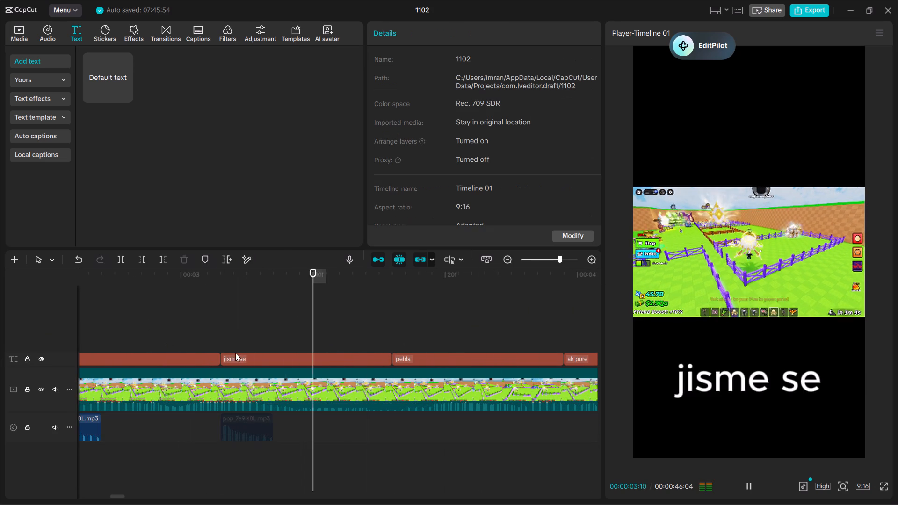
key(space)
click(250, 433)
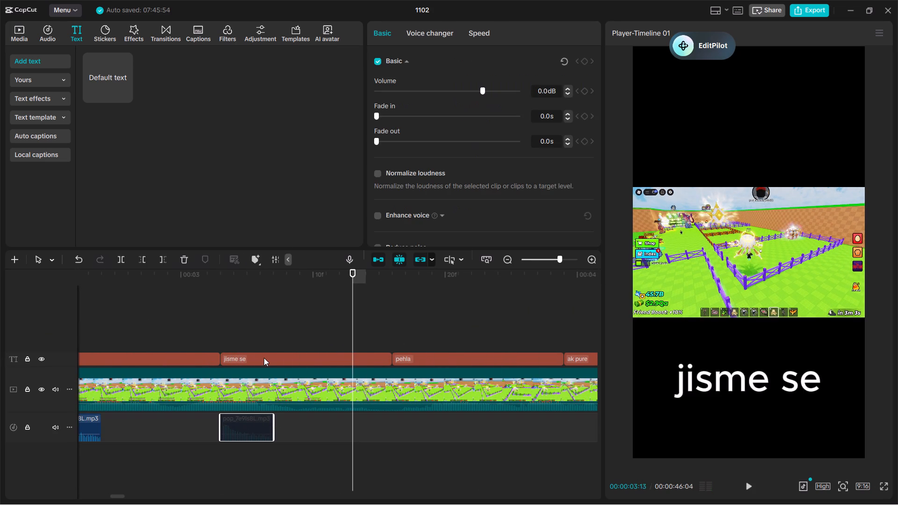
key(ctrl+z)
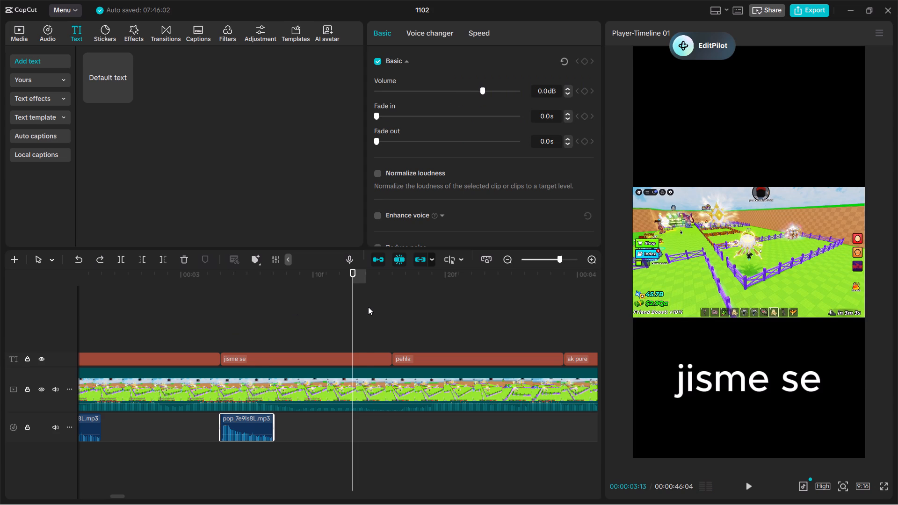
Paste the trimmed pop clip at the starts of the "pehla" caption (00:00:03:16) and the "ak pure" caption (00:00:03:29).
click(368, 307)
drag(362, 318, 370, 329)
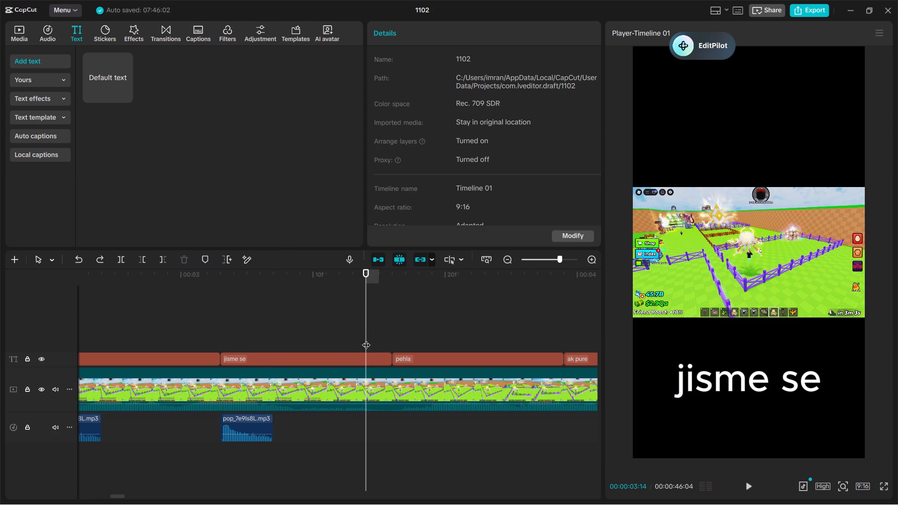
drag(368, 321, 392, 323)
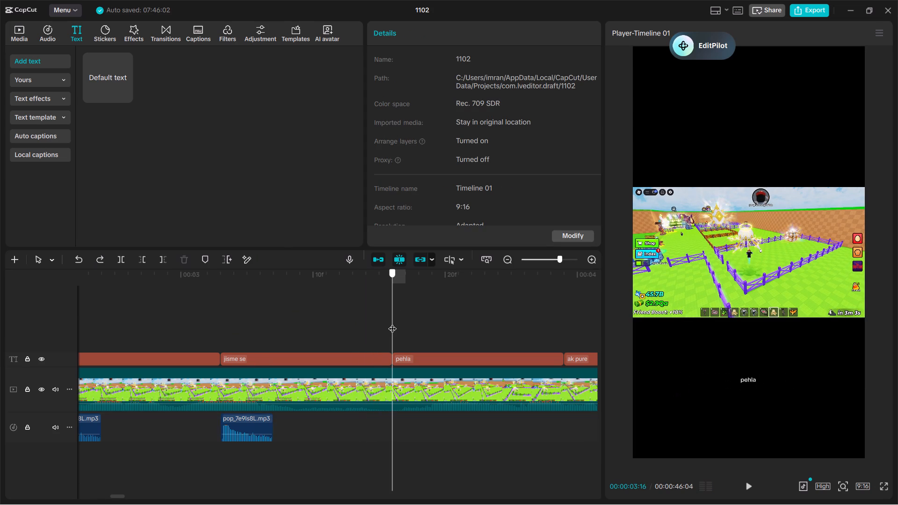
drag(392, 323, 558, 321)
key(ctrl+v)
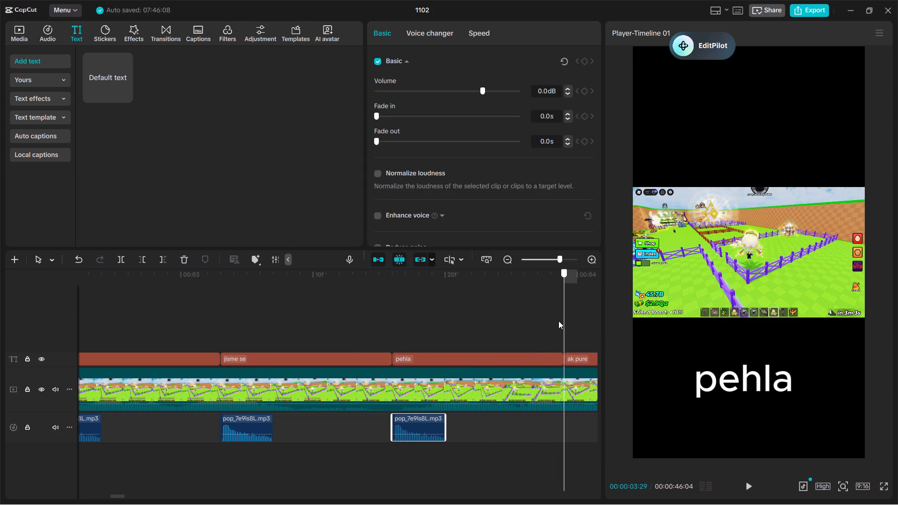
drag(558, 321, 509, 339)
key(ctrl+v)
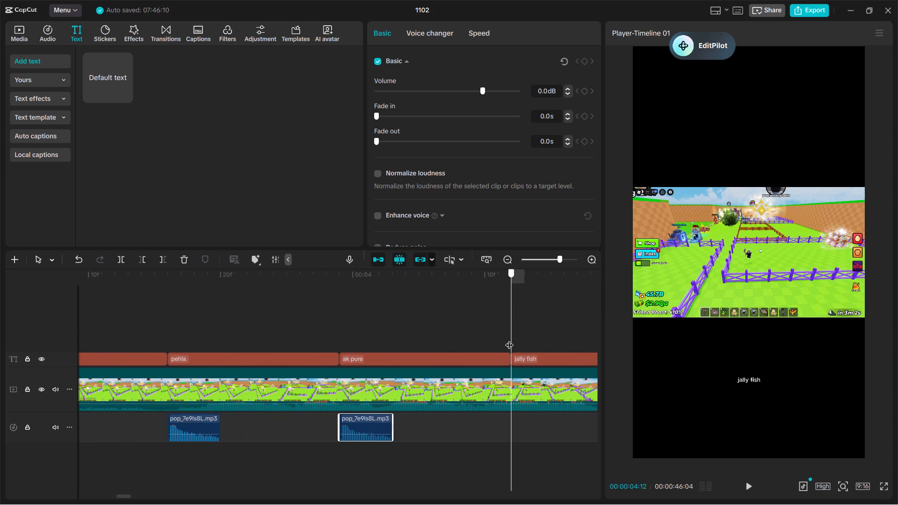
Paste the trimmed pop clip at the starts of the "jally fish" (00:00:04:12), "hai", "aur second" and "ak mutaned" (00:00:05:21) captions.
drag(509, 339, 424, 345)
key(ctrl+v)
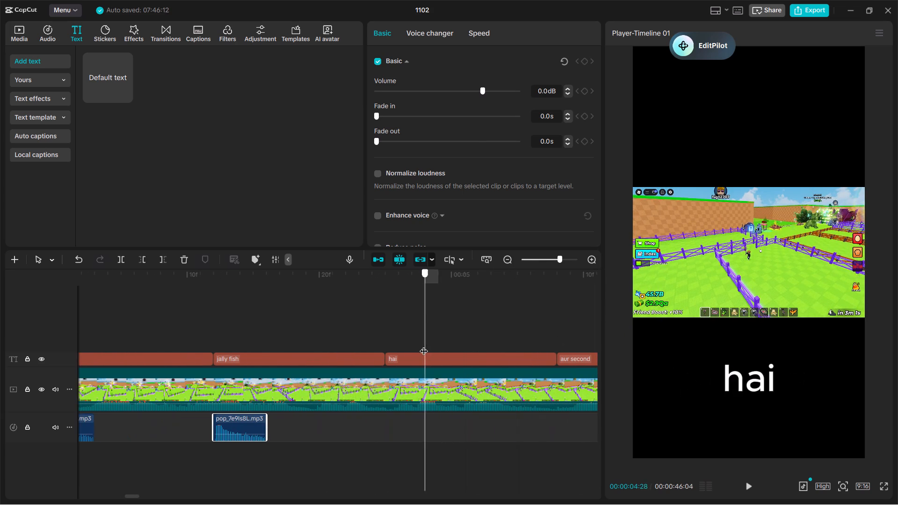
drag(424, 345, 536, 321)
key(ctrl+v)
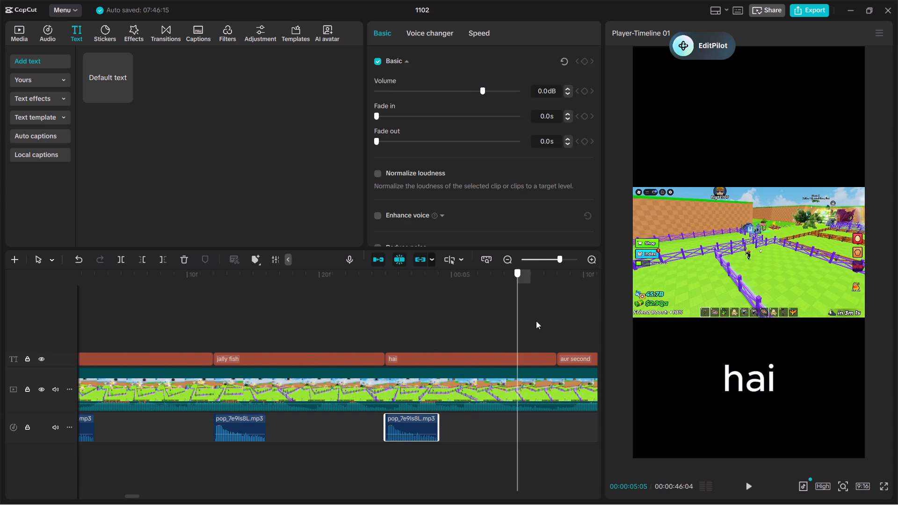
drag(536, 321, 532, 317)
key(ctrl+v)
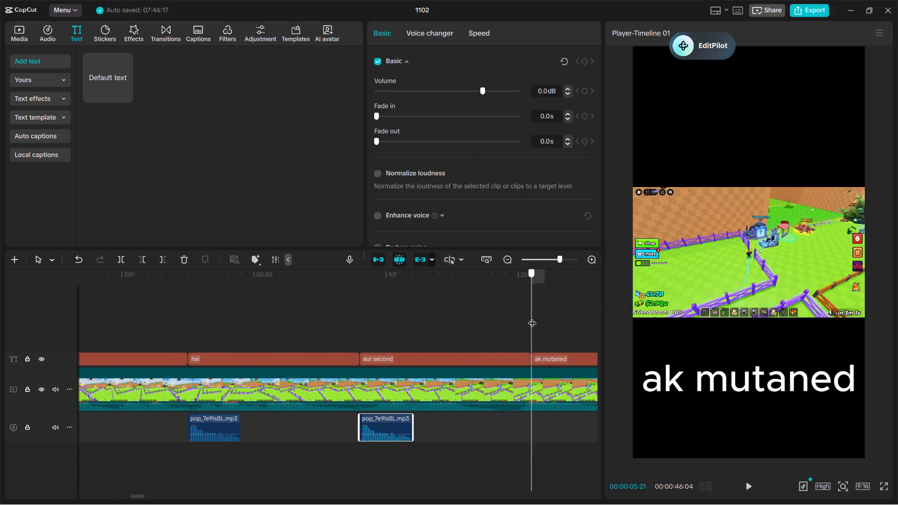
drag(532, 317, 530, 329)
key(ctrl+v)
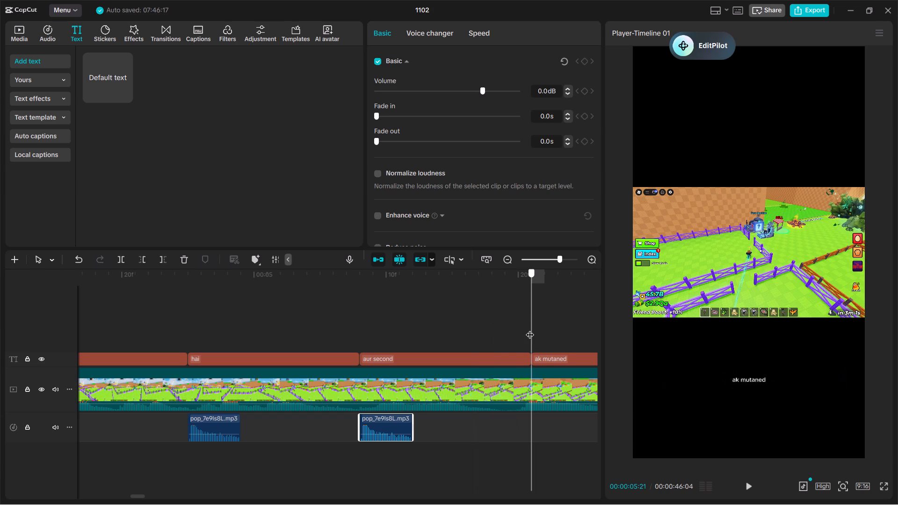
Paste the trimmed pop clip at the starts of the "shark Hai" (00:00:06:04), "aur 3ra" and "ak centour" (00:00:07:00) captions.
drag(530, 329, 475, 317)
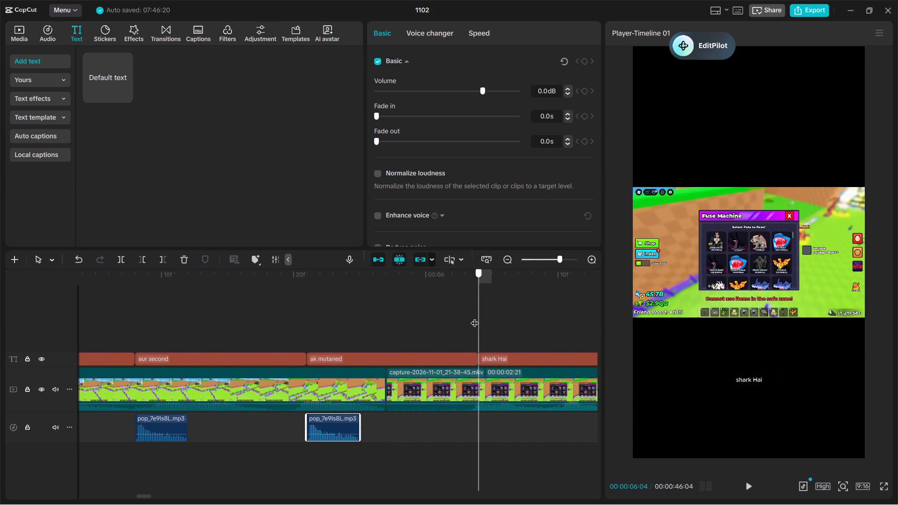
drag(475, 317, 500, 309)
key(ctrl+v)
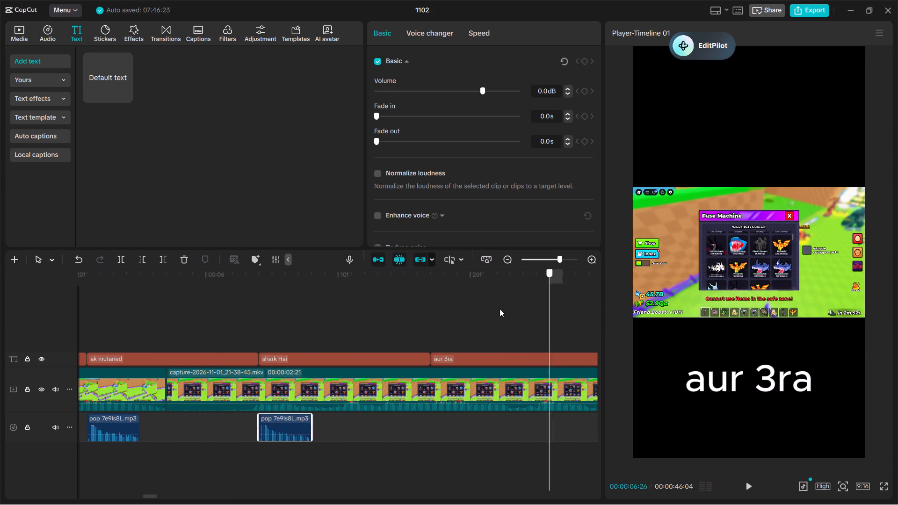
drag(500, 309, 521, 307)
key(ctrl+v)
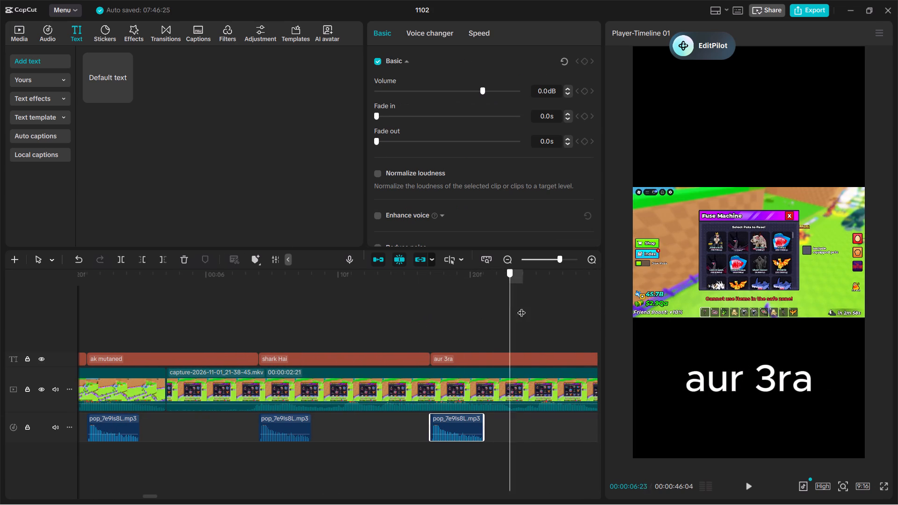
drag(521, 307, 426, 298)
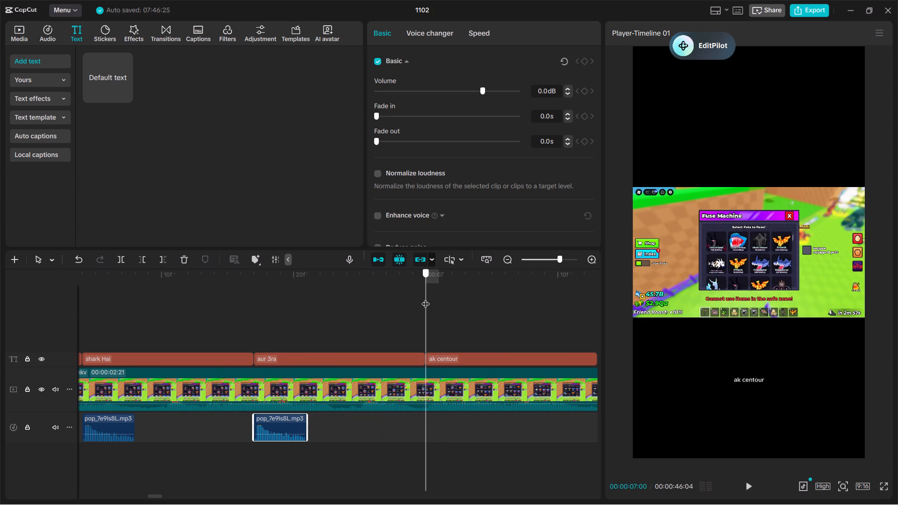
drag(426, 298, 587, 284)
key(ctrl+v)
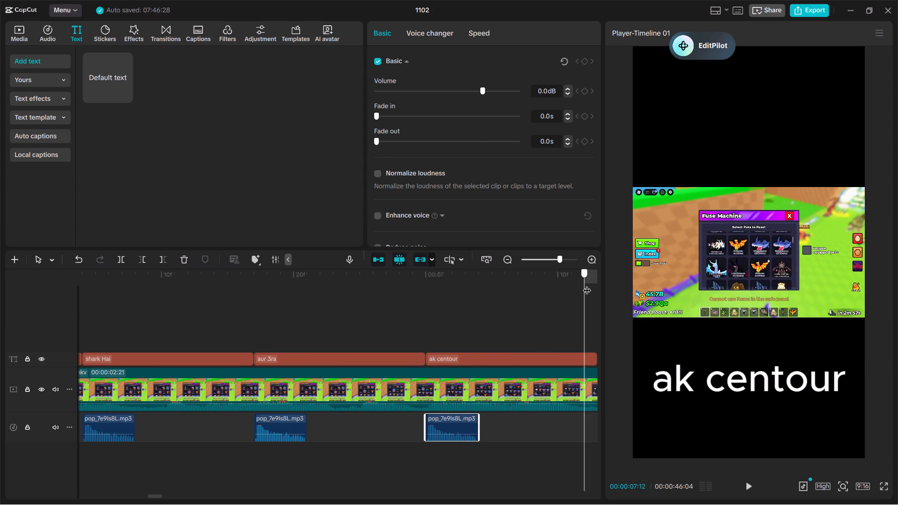
Paste the trimmed pop clip at the starts of the "ko bhai" (00:00:07:13), "fushe karna" (00:00:07:26) and following "hai" captions.
drag(587, 284, 377, 276)
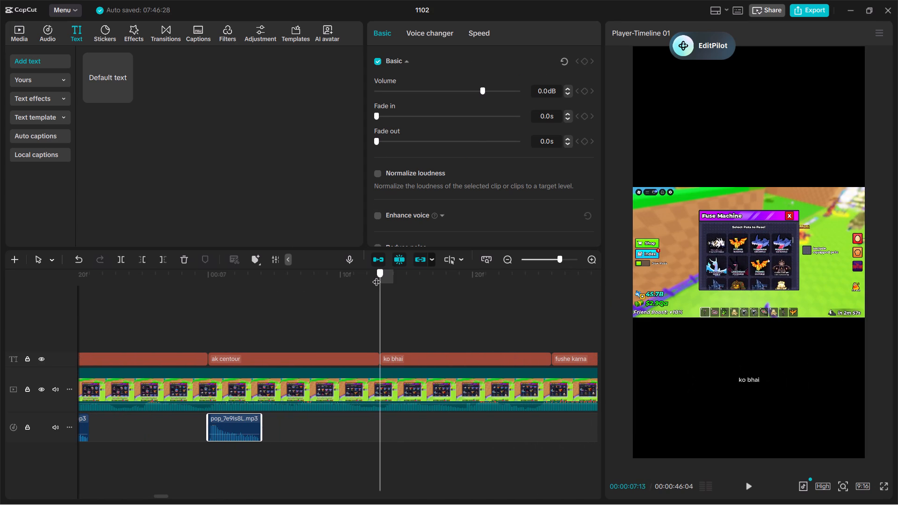
drag(377, 276, 550, 278)
key(ctrl+v)
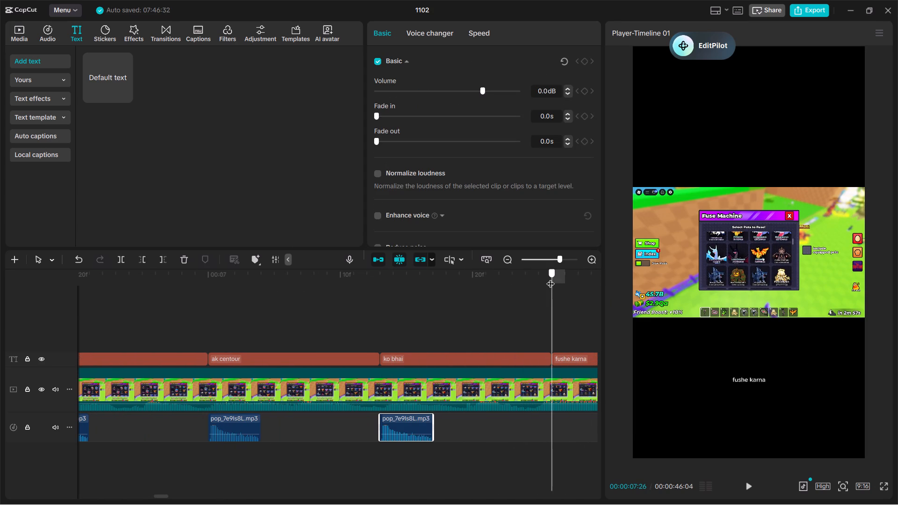
drag(550, 278, 452, 290)
key(ctrl+v)
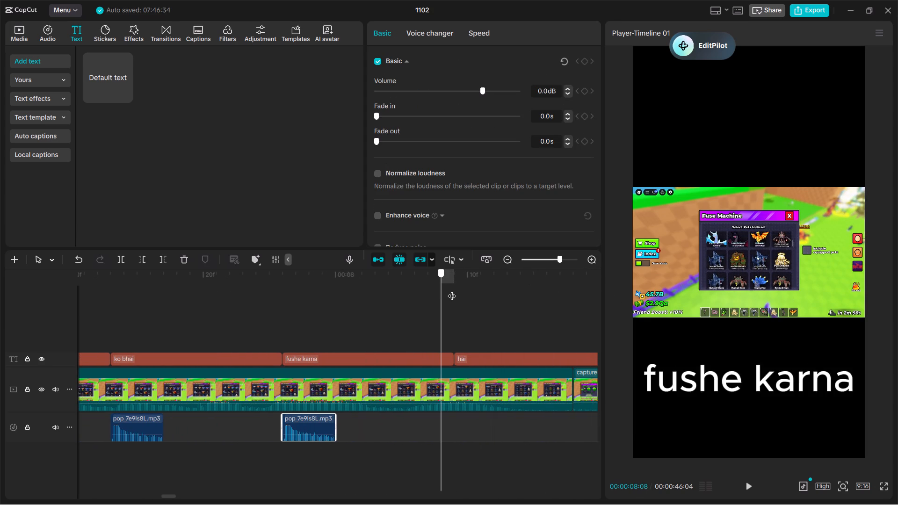
drag(452, 290, 448, 310)
key(ctrl+v)
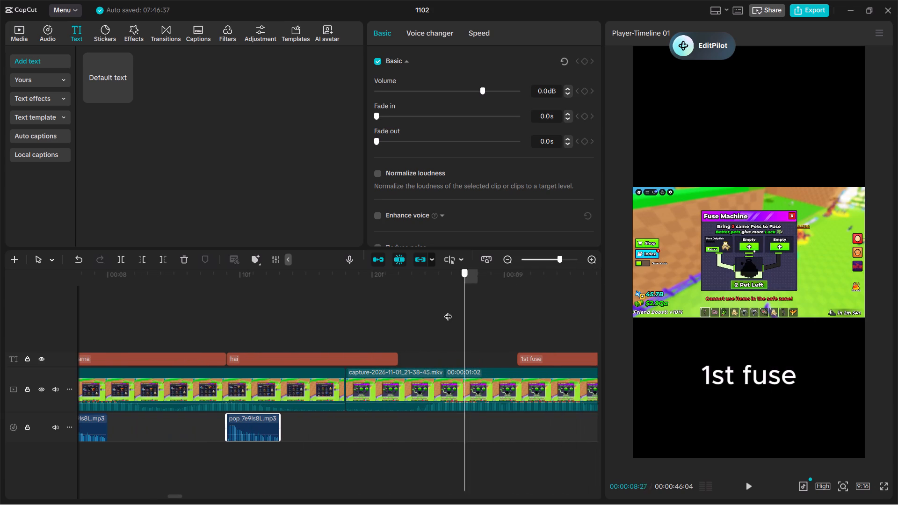
Move the longer pop clip under the "1st fuse" caption so it starts exactly with that caption.
drag(448, 310, 560, 320)
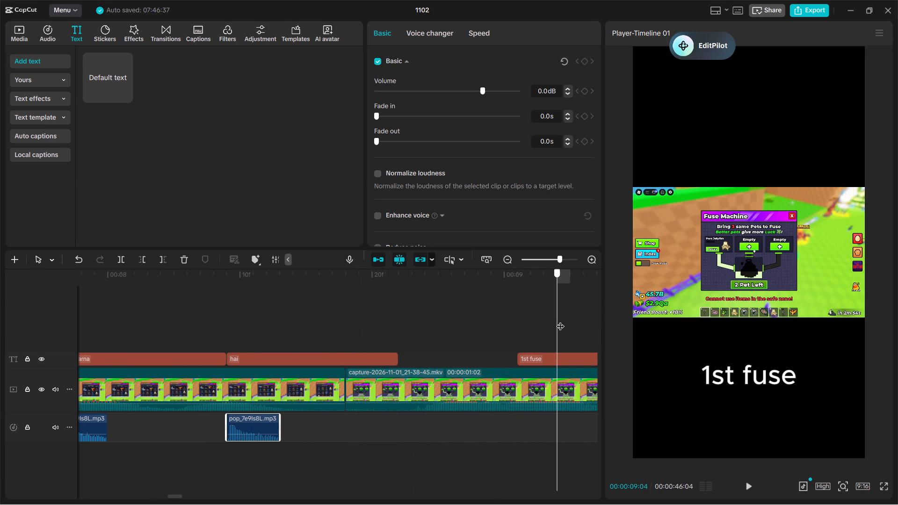
drag(560, 320, 163, 374)
click(203, 427)
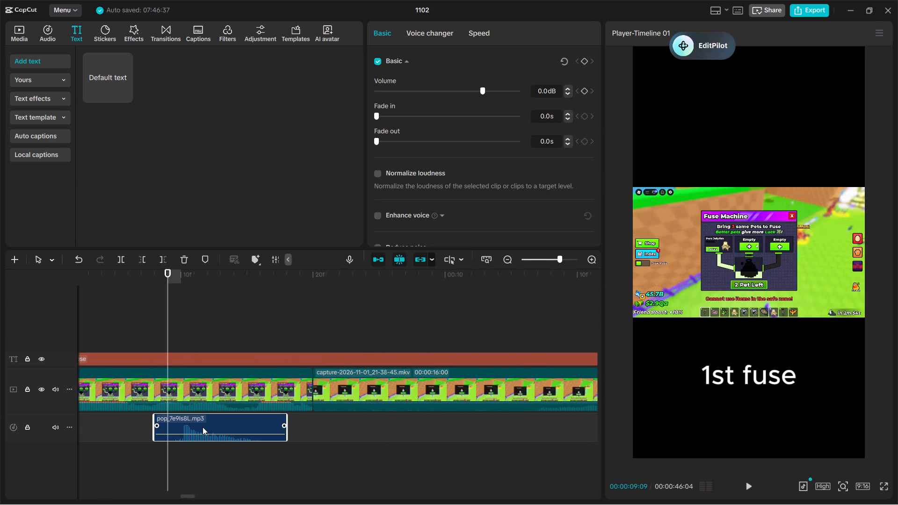
drag(229, 427, 229, 417)
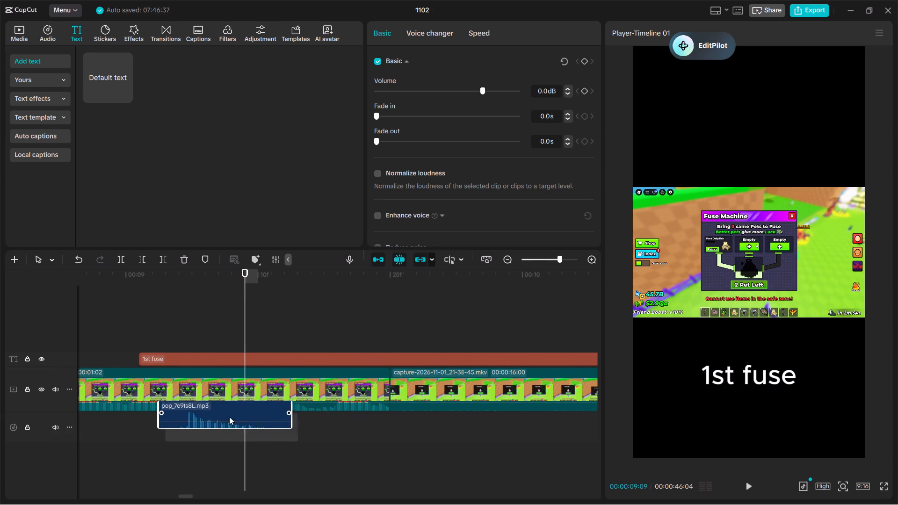
drag(229, 417, 213, 425)
Move the longer pop clip under the "2nd fuse" caption so it starts with that caption at 00:00:21:11.
click(346, 319)
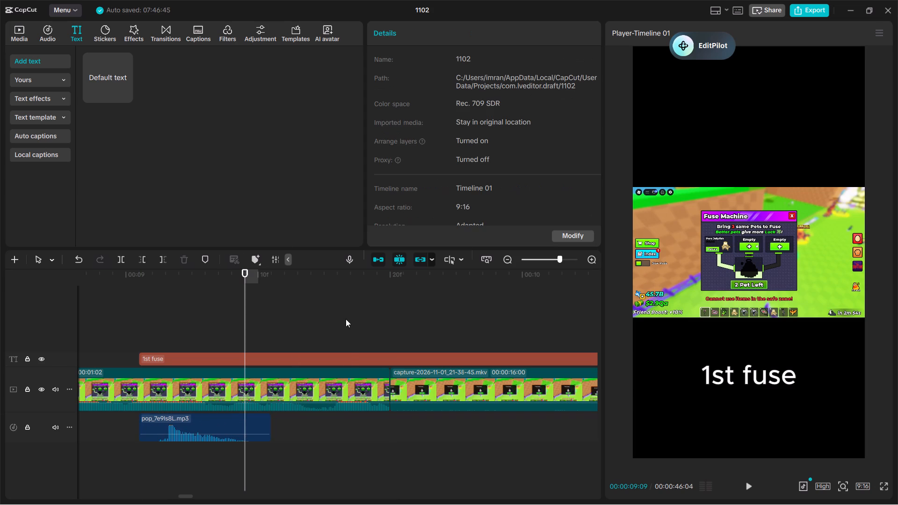
drag(346, 319, 455, 323)
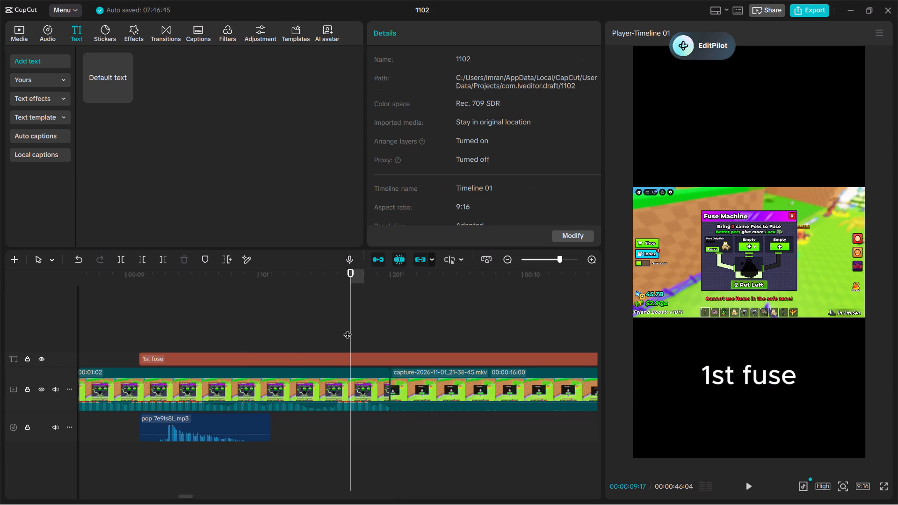
drag(348, 333, 401, 351)
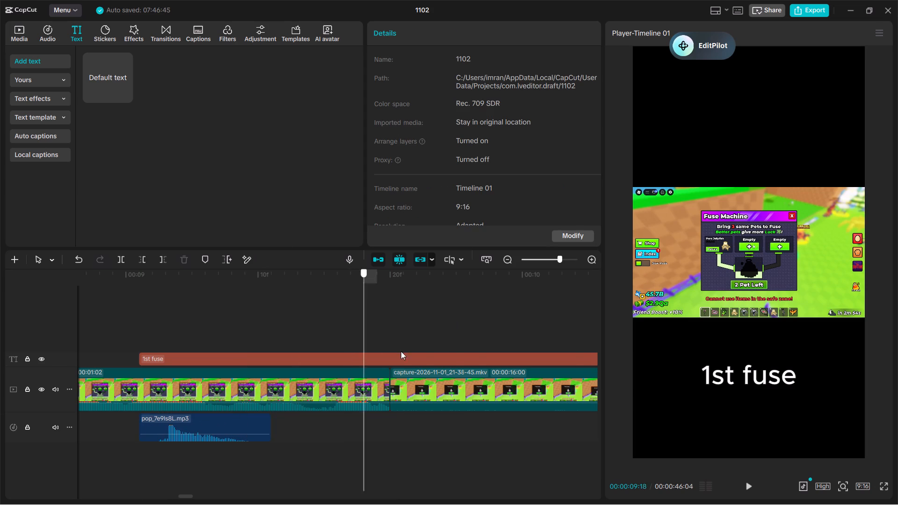
drag(401, 351, 628, 355)
key(ctrl+minus)
key(ctrl+minus)
key(ctrl+minus)
key(ctrl+minus)
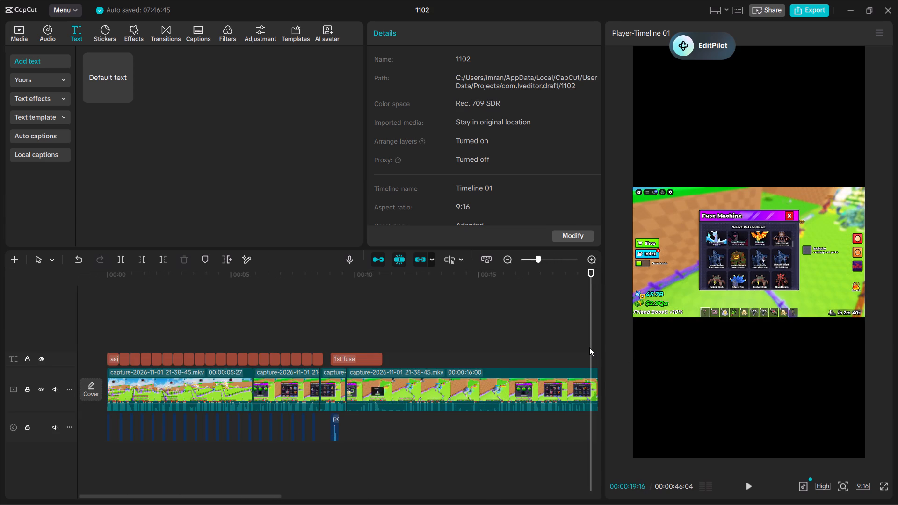
key(ctrl+minus)
click(369, 304)
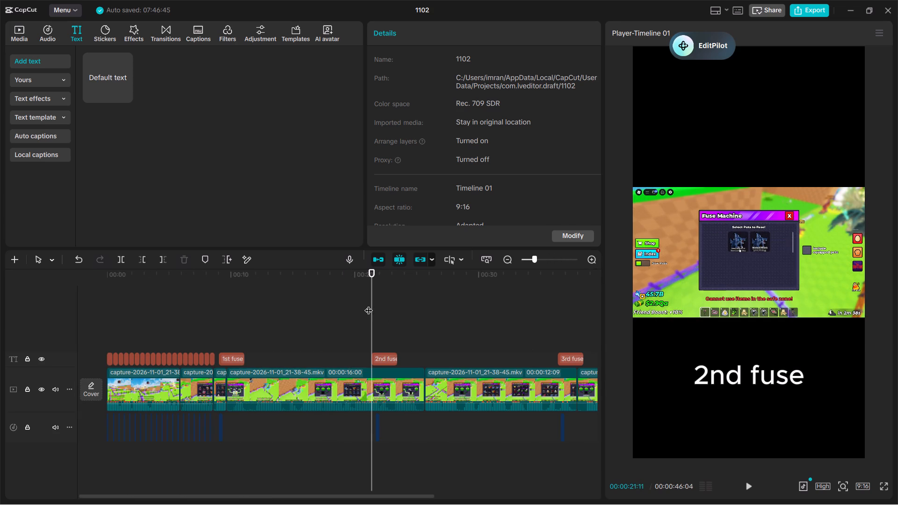
key(ctrl+plus)
key(ctrl+plus)
key(ctrl+plus)
key(ctrl+plus)
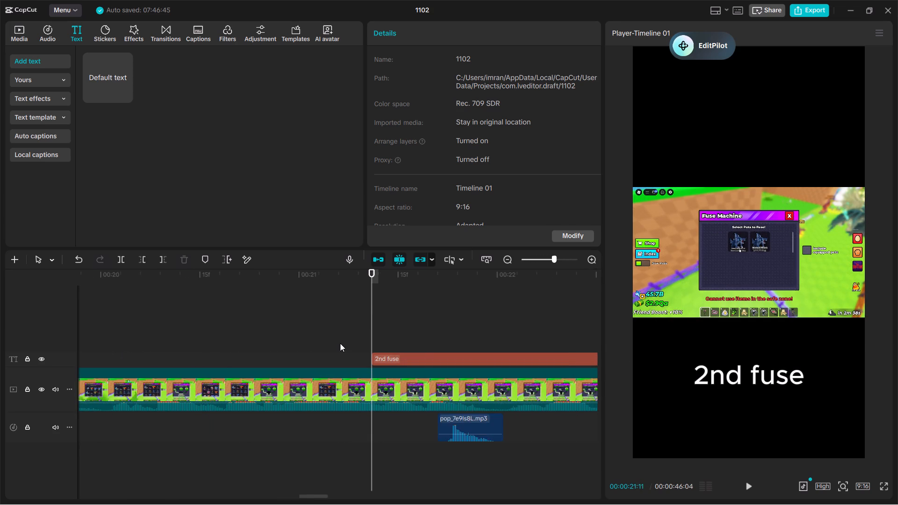
key(ctrl+plus)
click(557, 423)
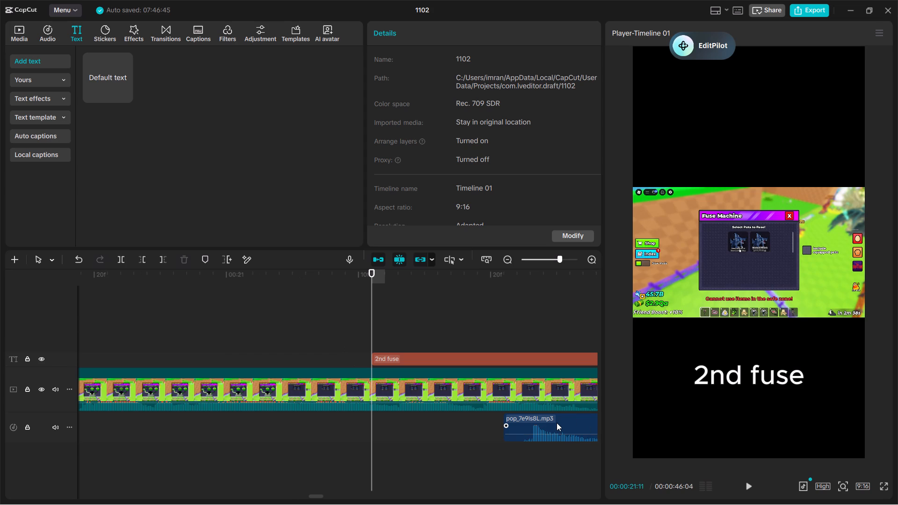
drag(557, 423, 430, 415)
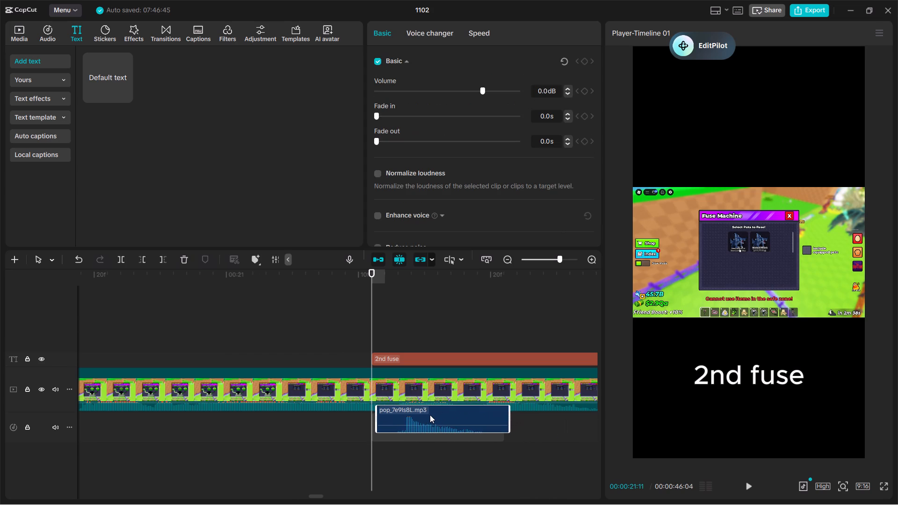
drag(430, 415, 424, 421)
Move the longer pop clip under the "3rd fuse" caption so it starts with that caption at 00:00:36:12.
key(ctrl+minus)
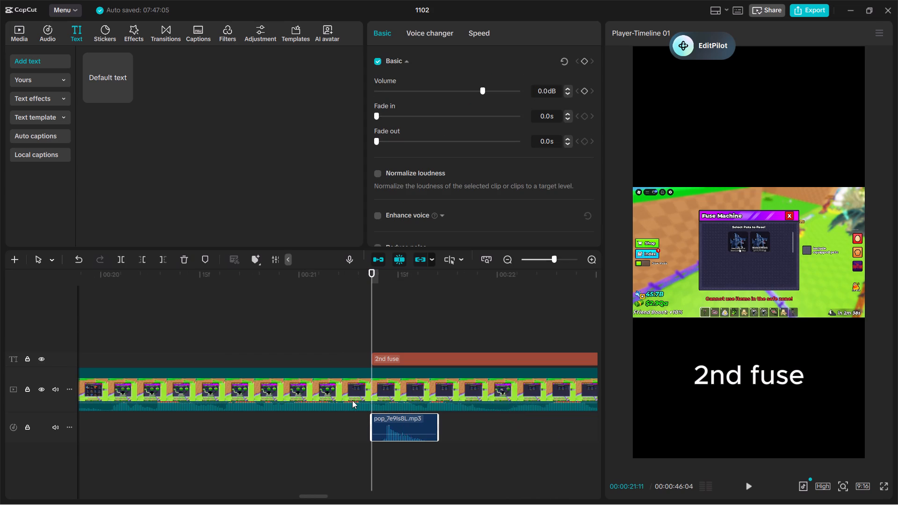
key(ctrl+minus)
key(ctrl+minus)
key(ctrl+minus)
key(ctrl+minus)
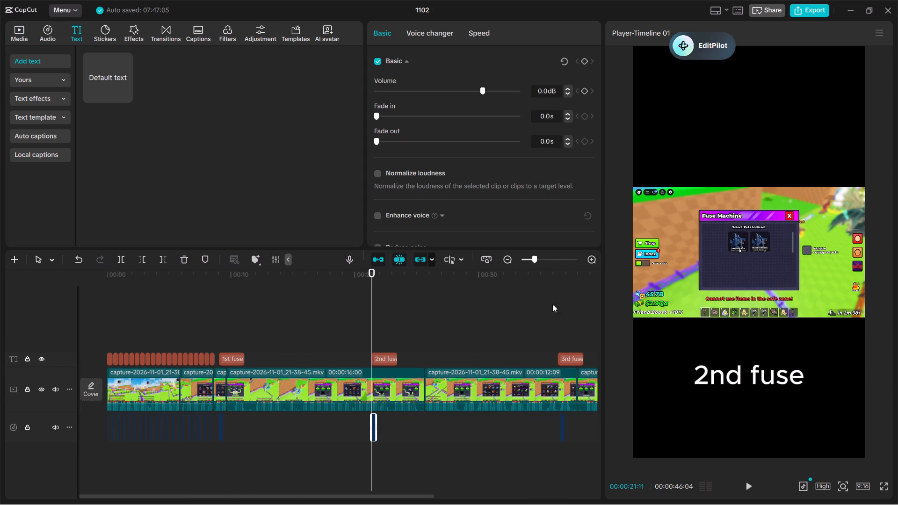
click(550, 323)
drag(552, 327, 558, 337)
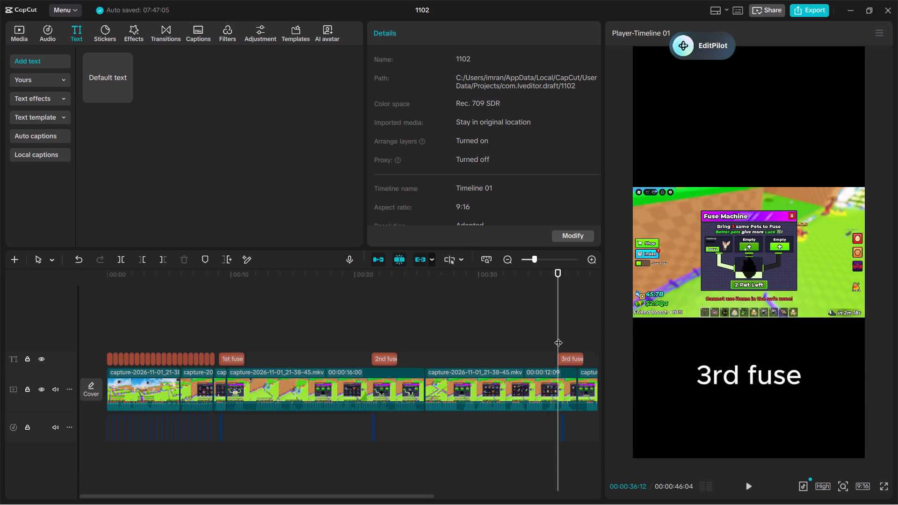
key(ctrl+plus)
key(ctrl+plus)
key(ctrl+plus)
key(ctrl+plus)
drag(558, 337, 565, 341)
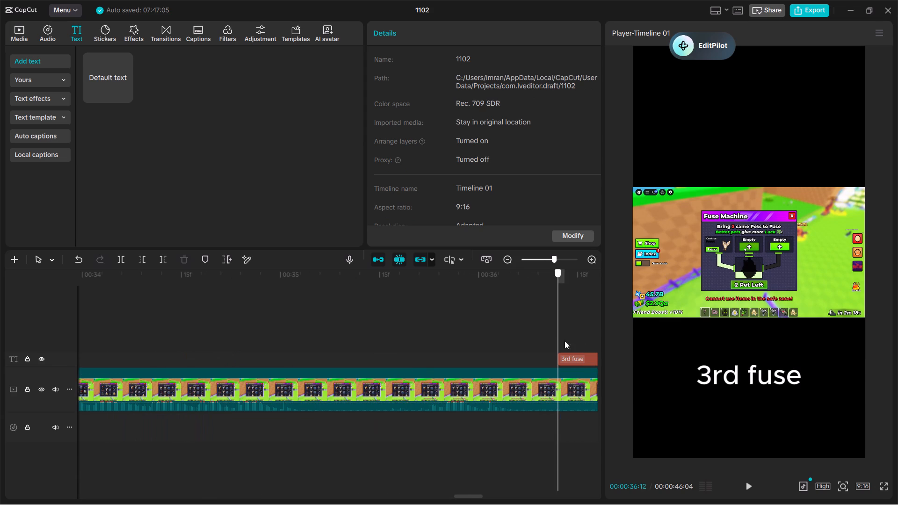
drag(565, 341, 634, 343)
click(319, 421)
drag(319, 421, 295, 421)
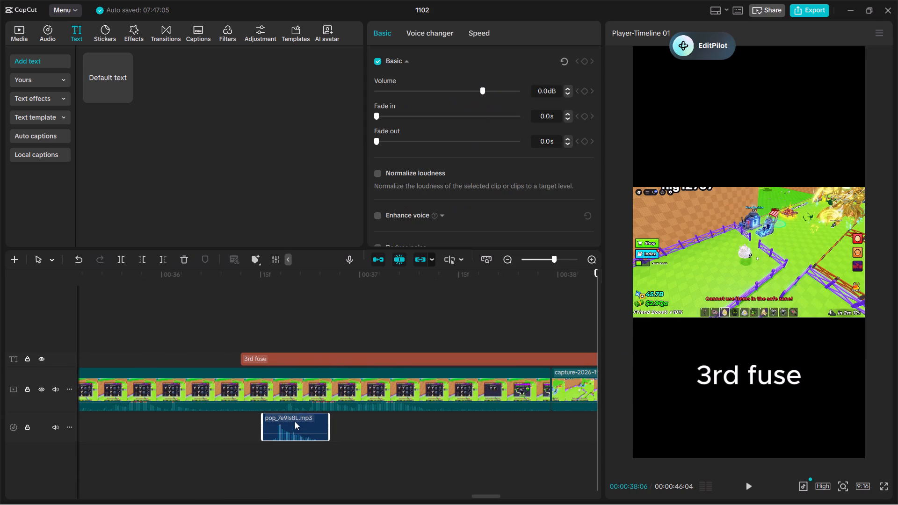
drag(295, 421, 272, 421)
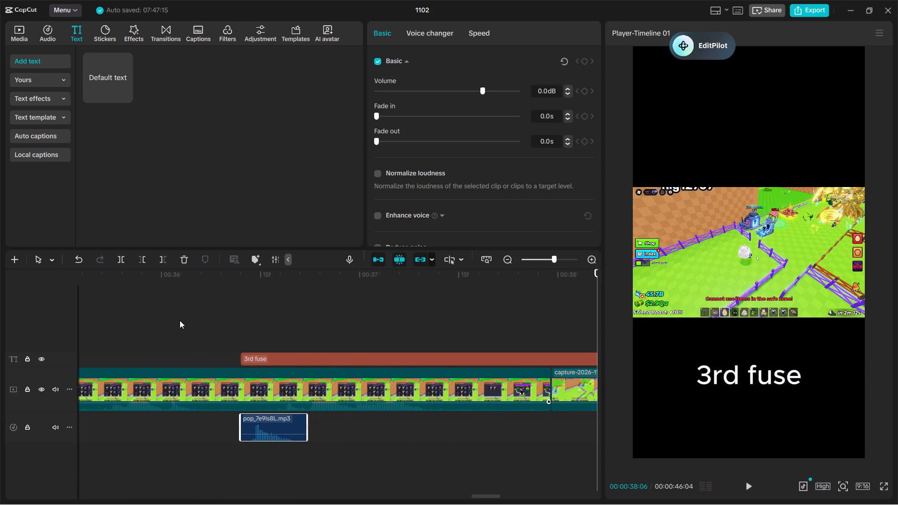
Play the timeline from the start past the "1st fuse" caption to check the captions and pop sounds.
key(ctrl+minus)
key(ctrl+minus)
key(ctrl+minus)
key(ctrl+minus)
key(ctrl+minus)
key(ctrl+minus)
click(180, 320)
drag(180, 320, 59, 345)
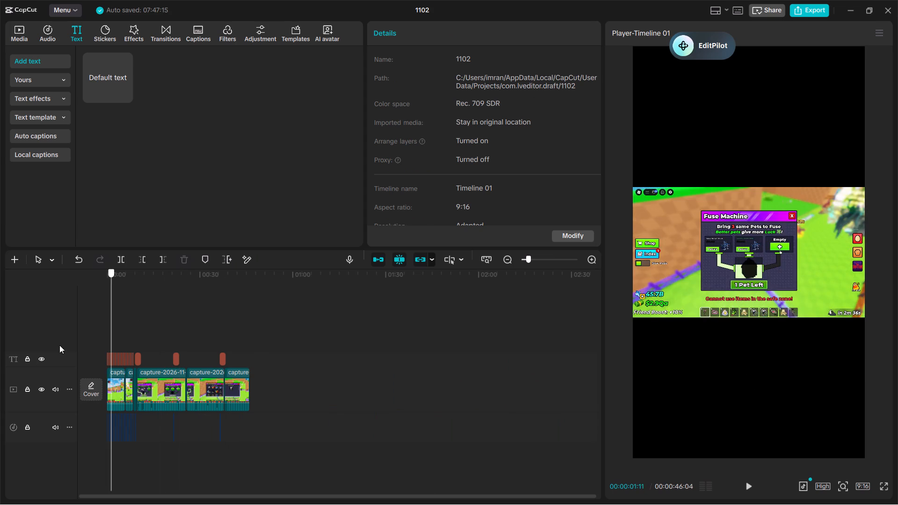
drag(59, 345, 37, 345)
key(space)
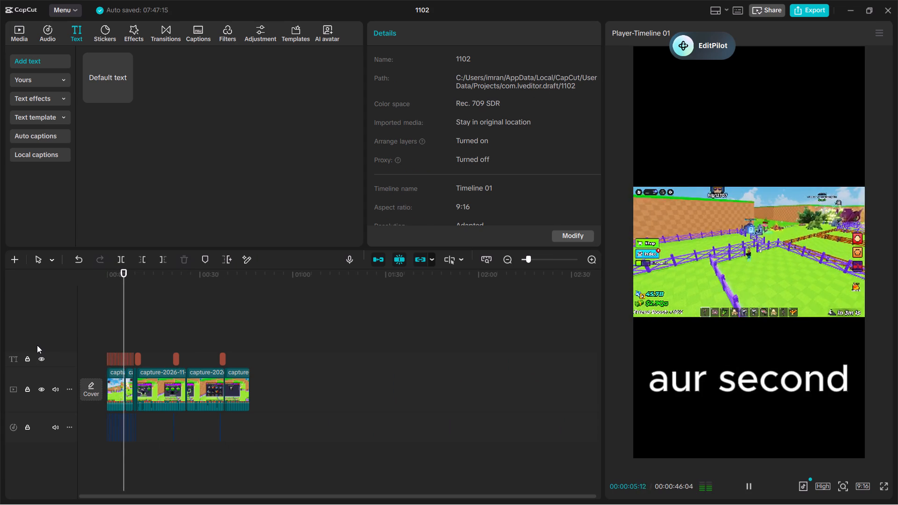
key(ctrl+plus)
key(ctrl+plus)
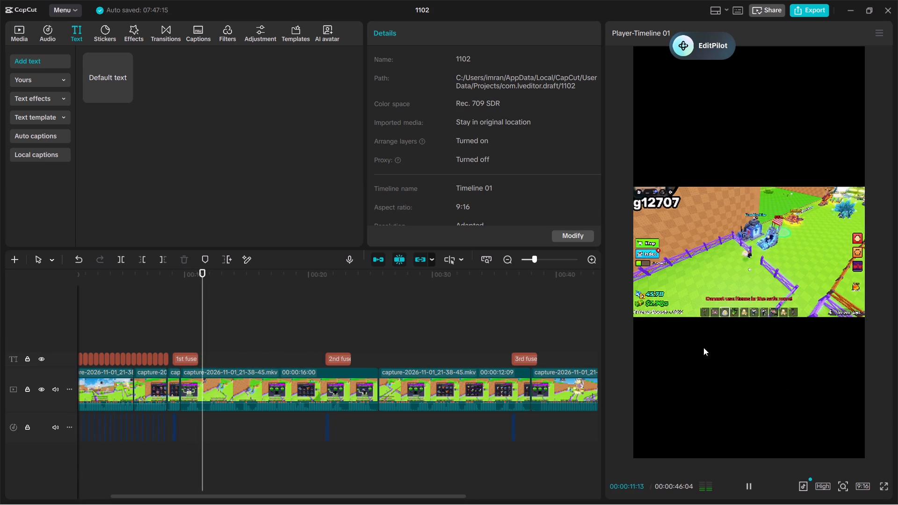
key(space)
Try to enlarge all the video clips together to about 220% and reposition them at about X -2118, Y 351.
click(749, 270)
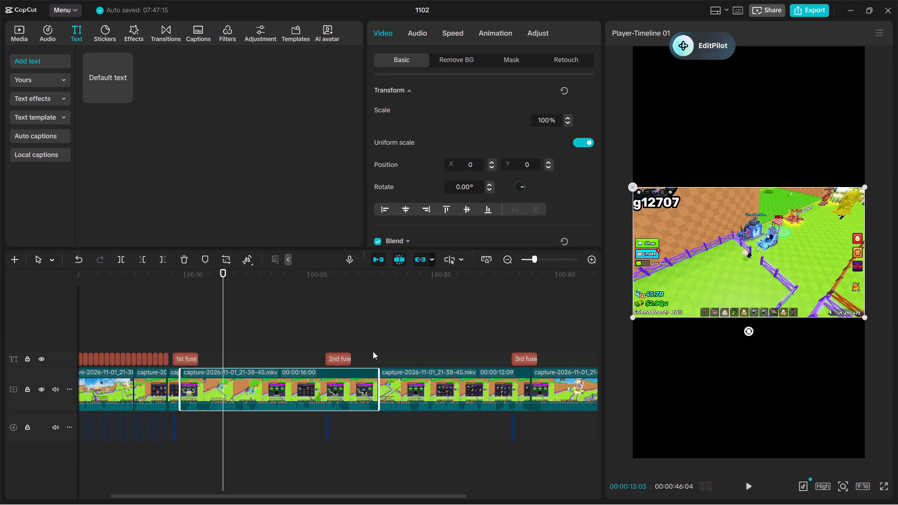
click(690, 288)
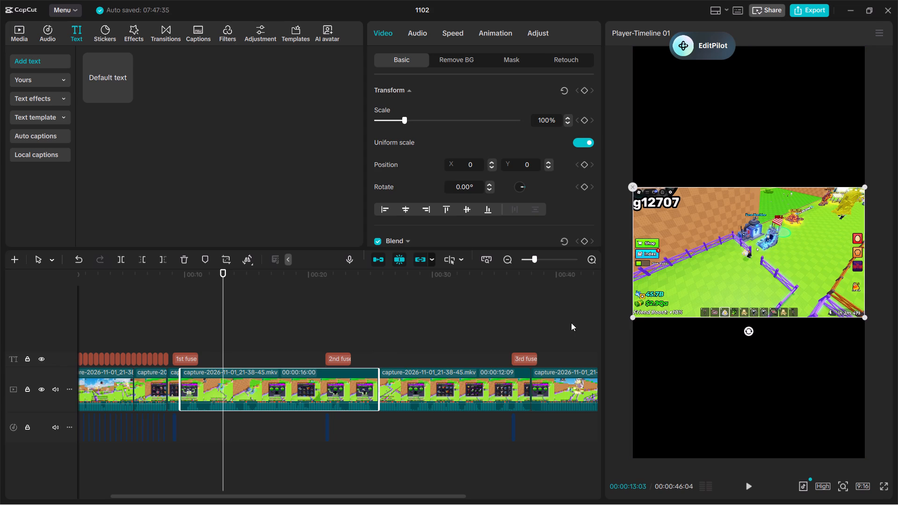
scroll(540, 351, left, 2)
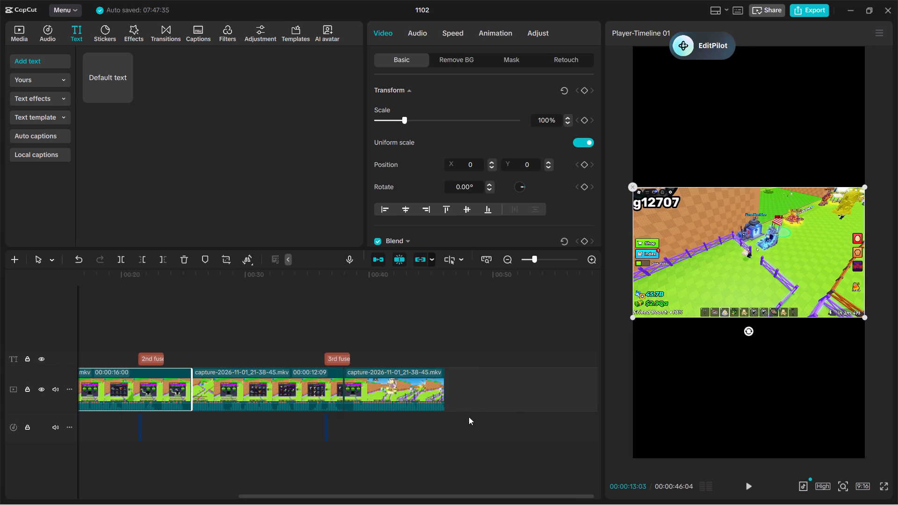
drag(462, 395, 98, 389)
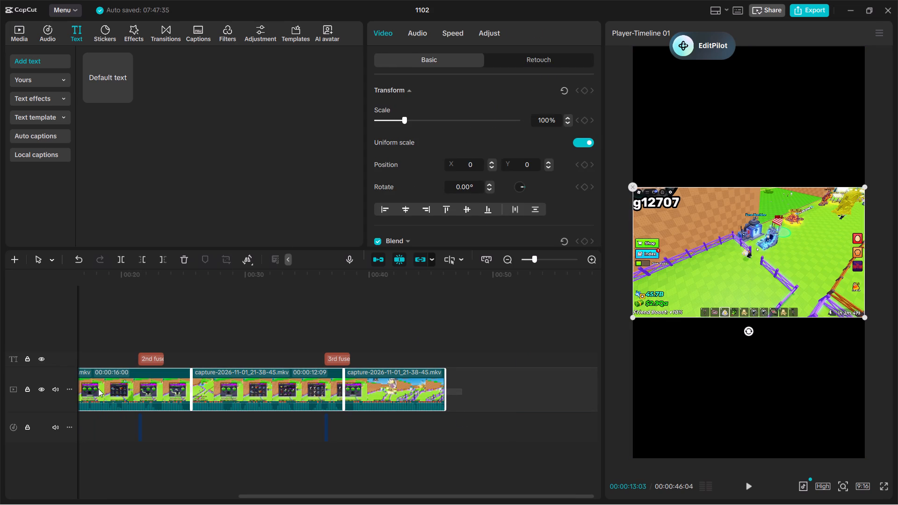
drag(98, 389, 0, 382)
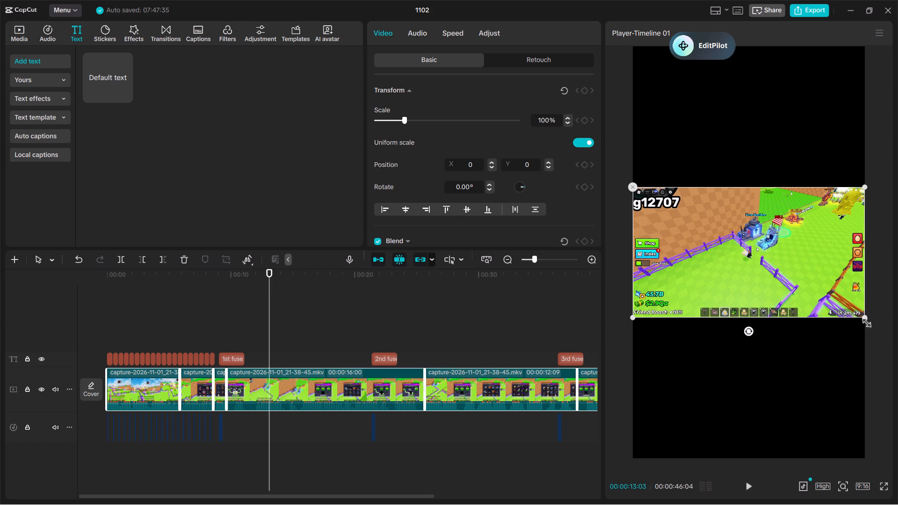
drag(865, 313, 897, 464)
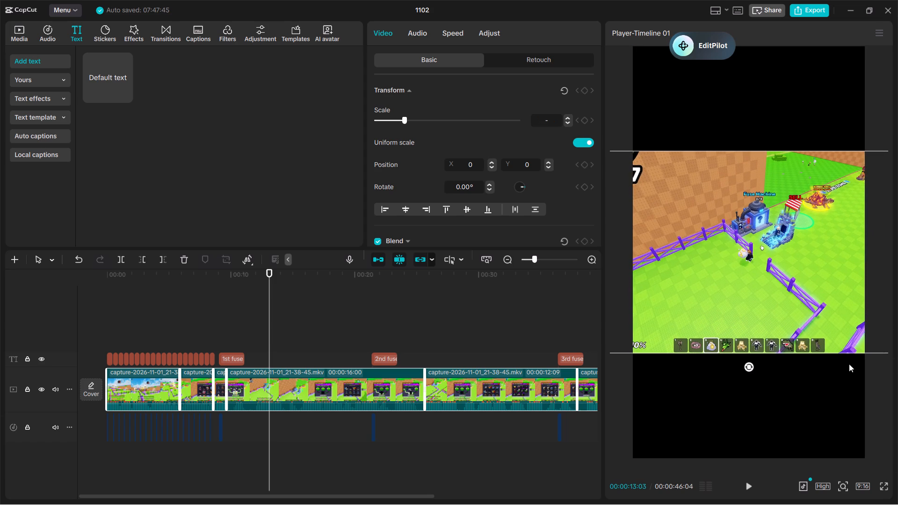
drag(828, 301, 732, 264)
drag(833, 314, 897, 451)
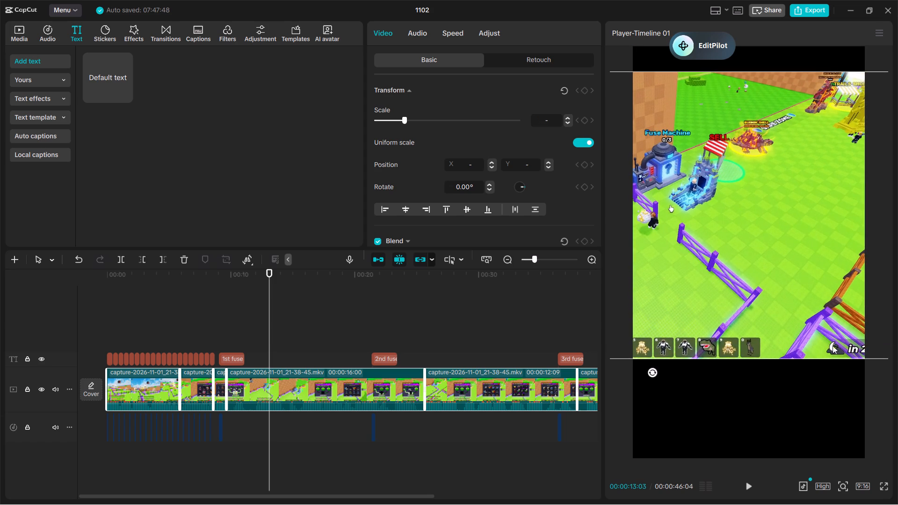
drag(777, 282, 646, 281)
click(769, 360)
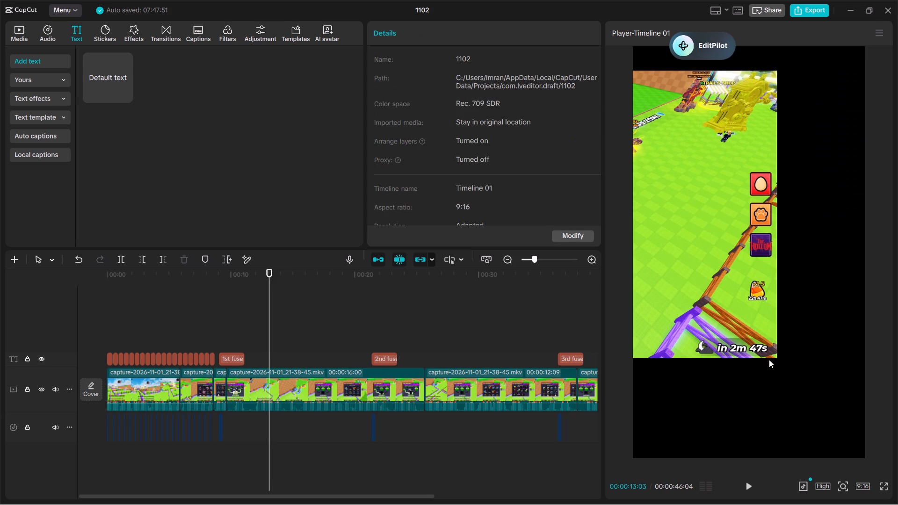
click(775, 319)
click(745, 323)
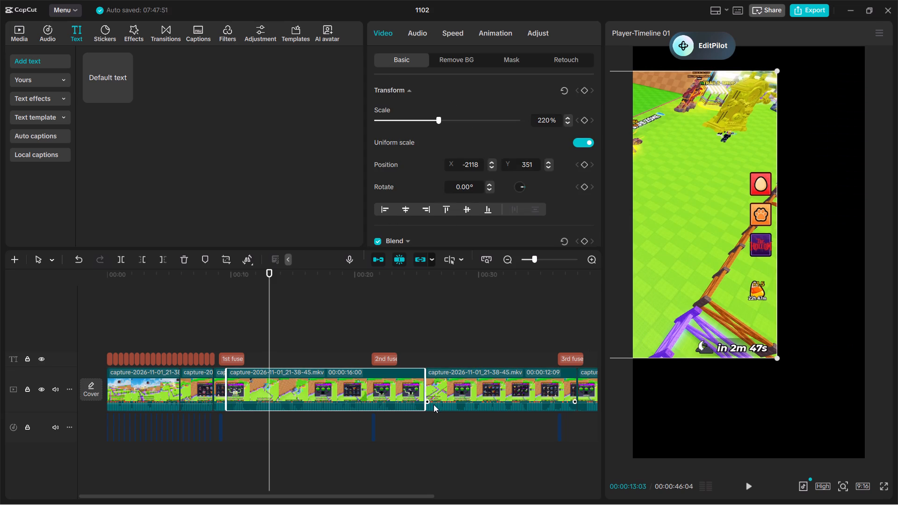
Shift the 00:00:12:09 video clip sideways in the frame to about X -694, keeping its scale.
click(470, 399)
click(507, 347)
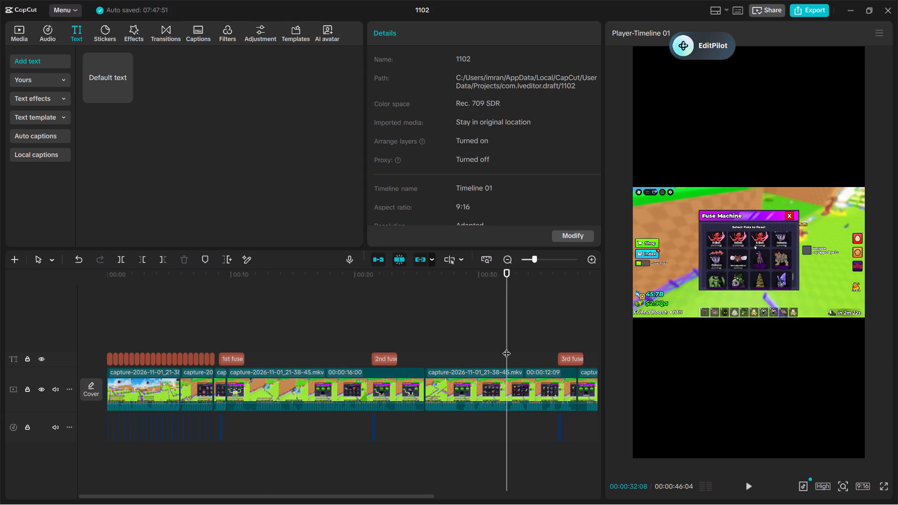
click(294, 372)
drag(722, 286, 648, 288)
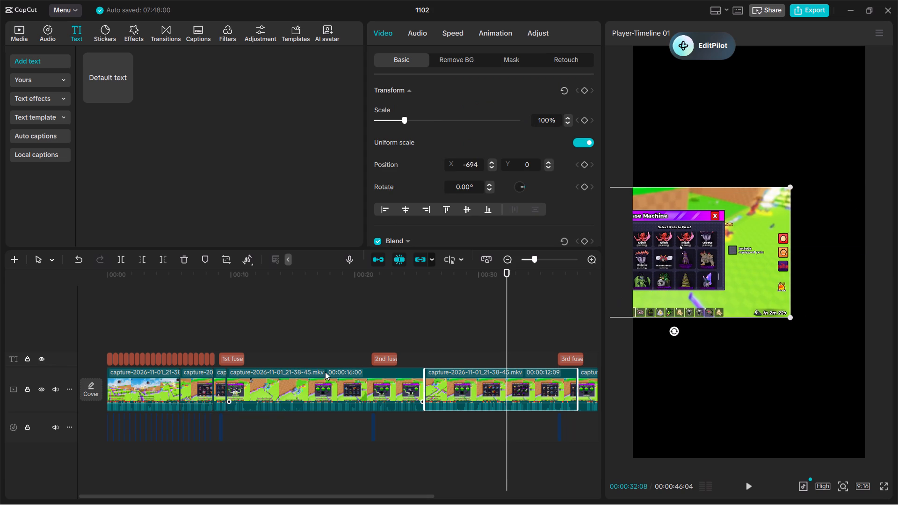
Set the scale of the 00:00:16:00 video clip to about 245%, checking the framing at 00:00:16:18.
click(312, 329)
click(300, 382)
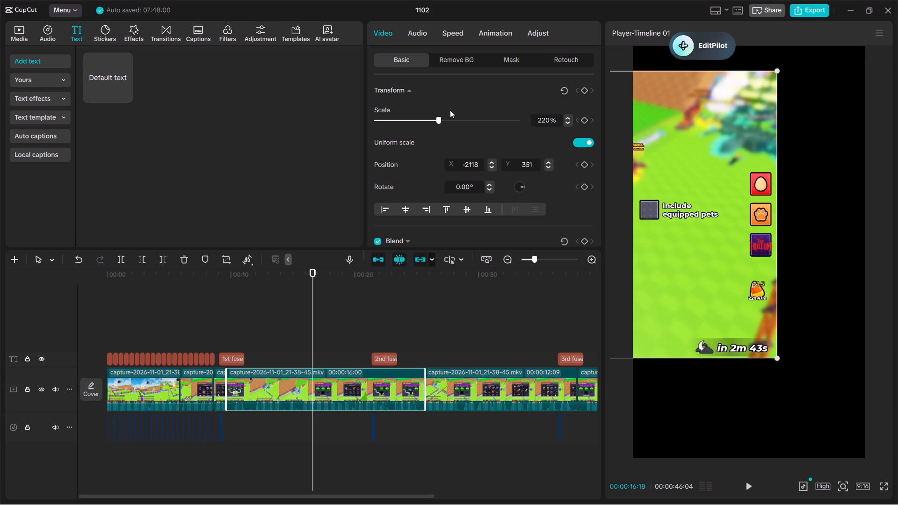
click(462, 124)
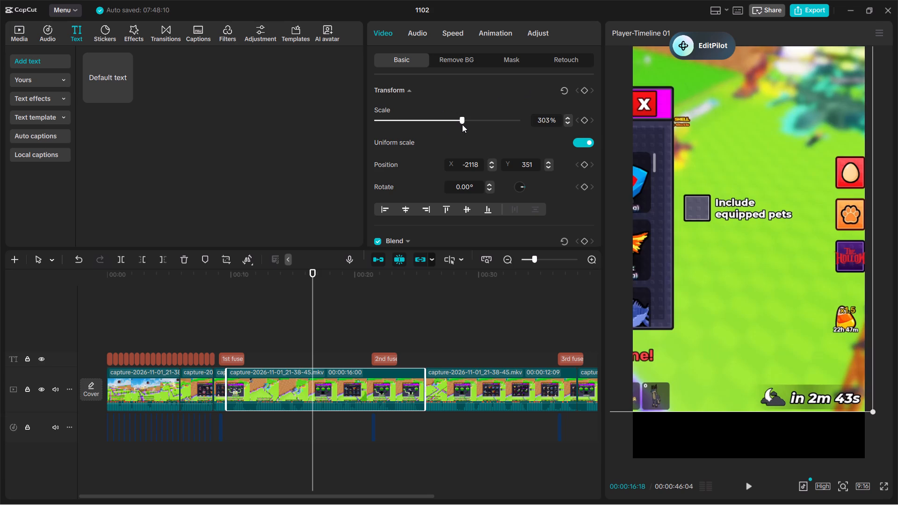
click(456, 123)
click(450, 123)
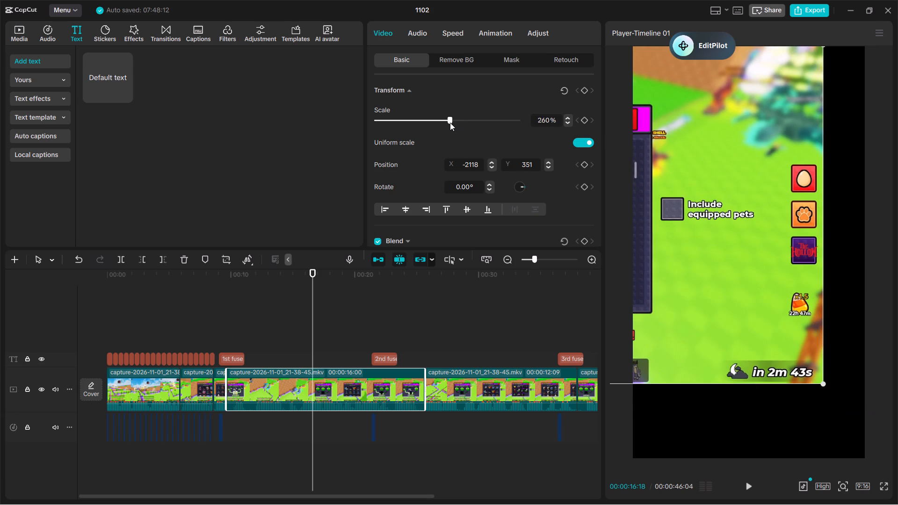
click(446, 123)
Reposition the enlarged 00:00:16:00 clip to X 0 and about Y -346 so the Fuse Machine window fills the frame's width.
drag(736, 206, 897, 280)
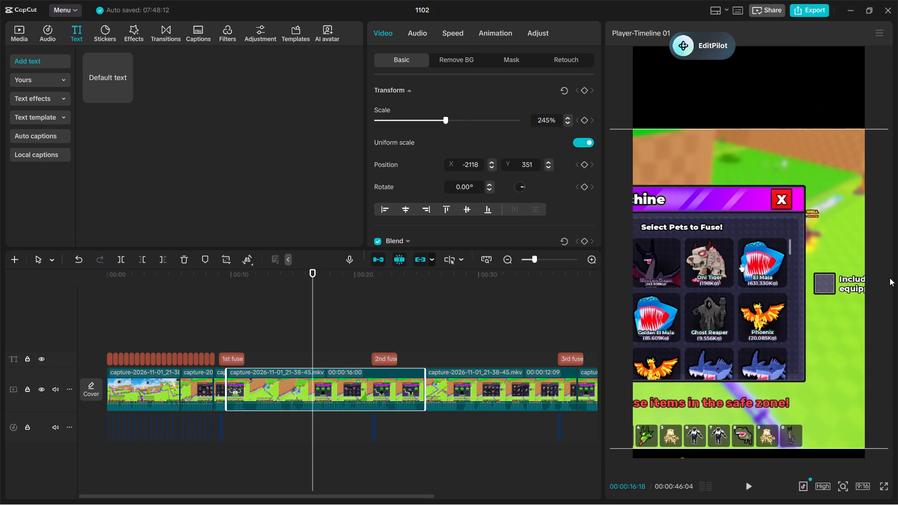
drag(802, 276, 875, 266)
drag(781, 270, 754, 278)
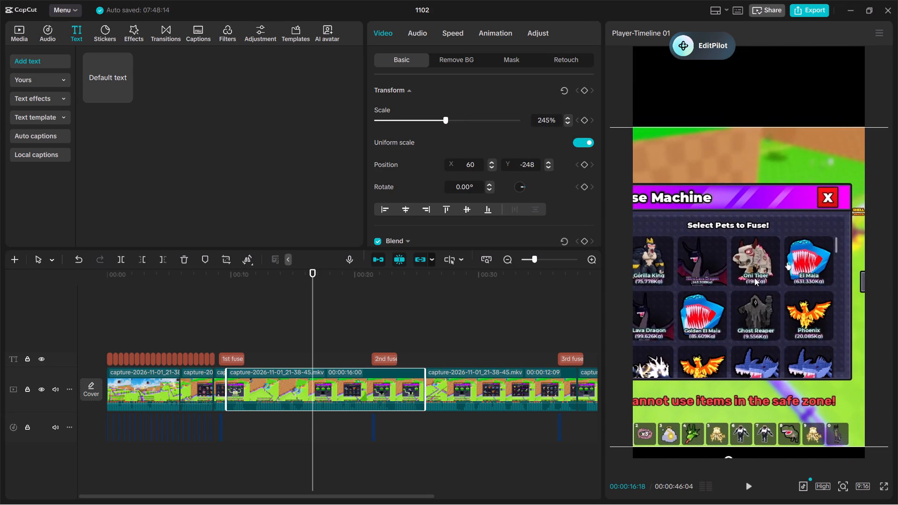
drag(754, 278, 771, 280)
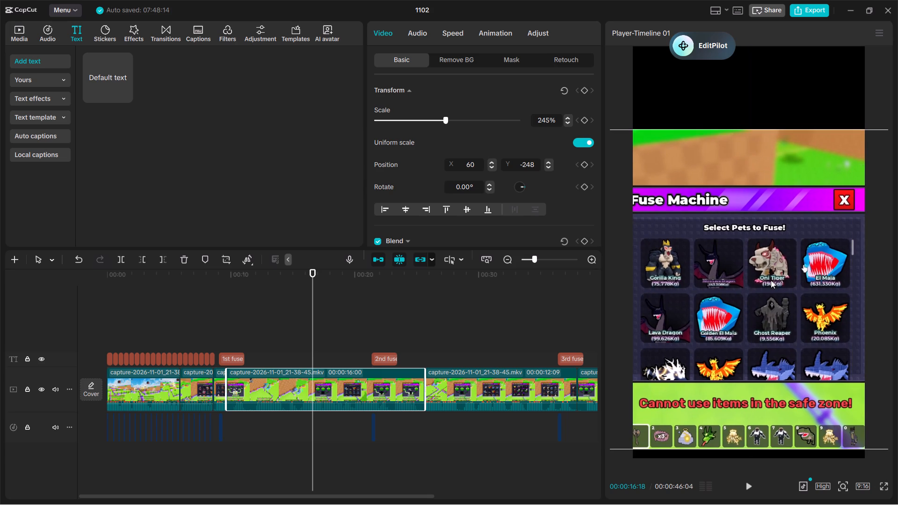
drag(771, 280, 775, 280)
drag(695, 167, 695, 186)
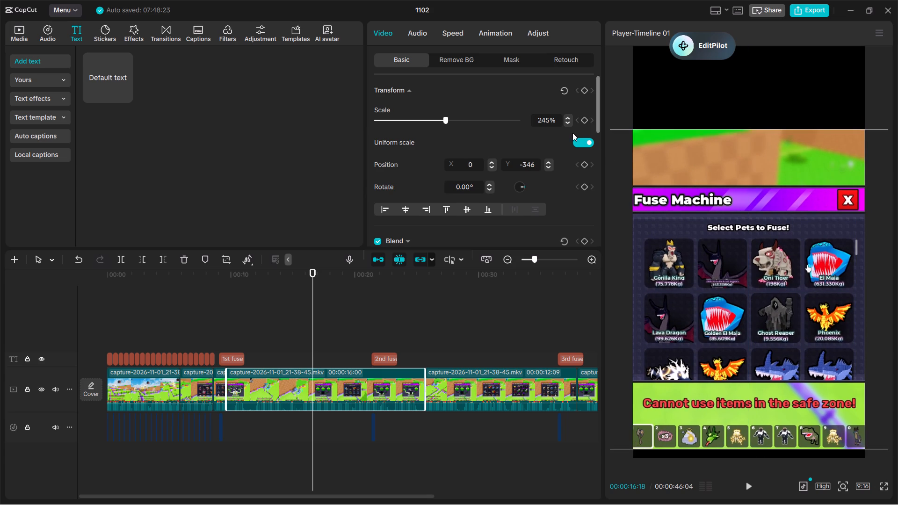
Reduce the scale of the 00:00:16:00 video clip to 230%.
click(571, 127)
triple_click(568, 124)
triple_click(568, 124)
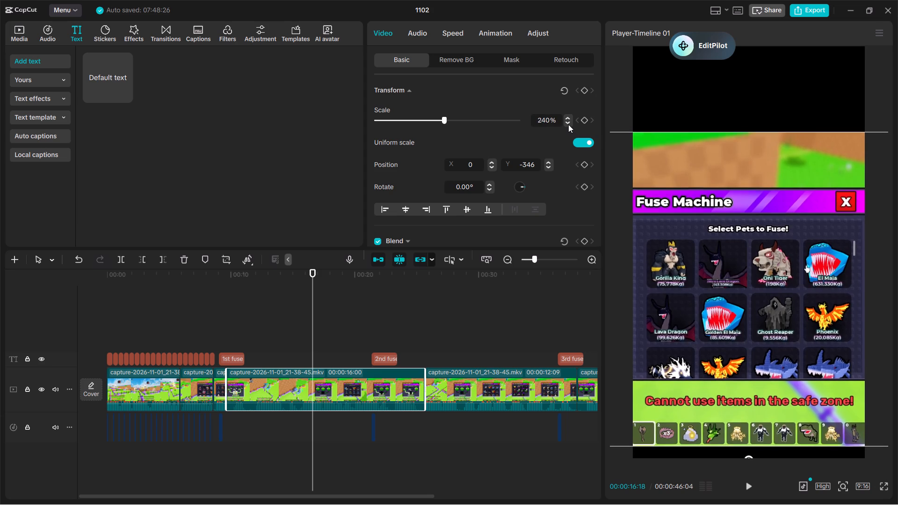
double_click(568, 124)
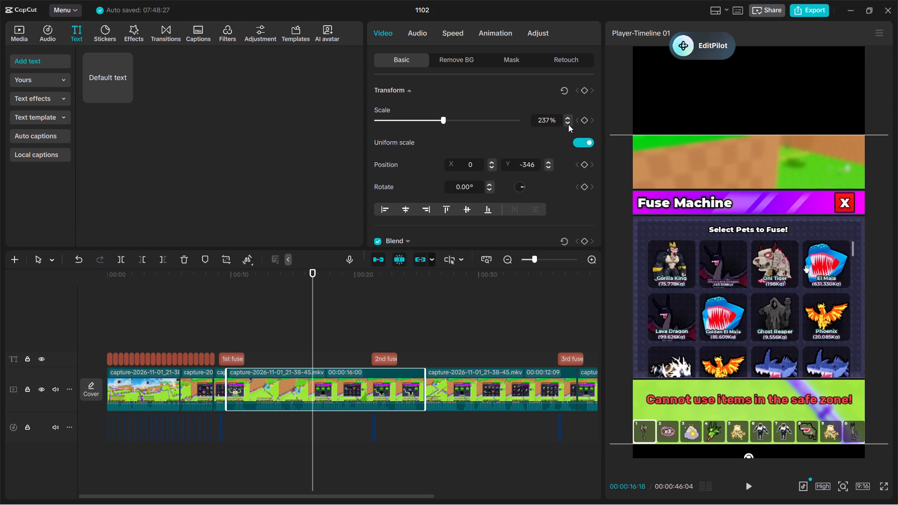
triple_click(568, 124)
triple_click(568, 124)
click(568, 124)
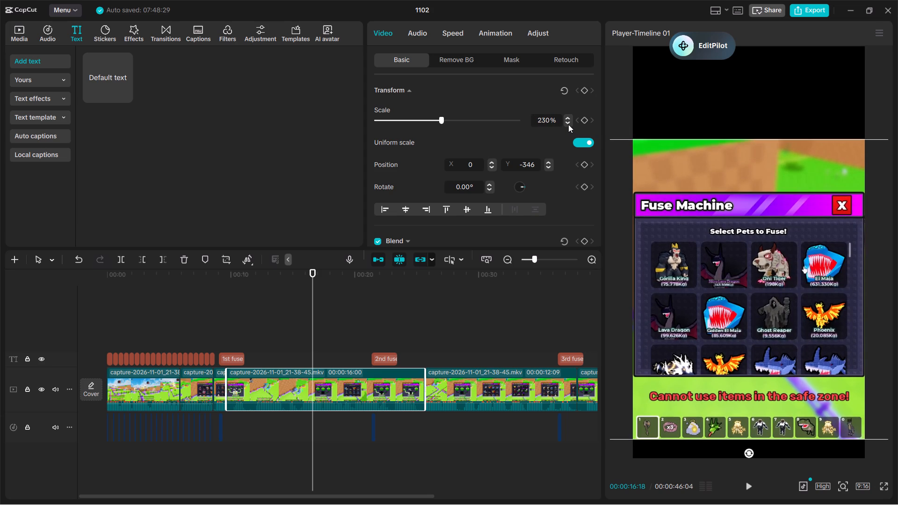
Move the 00:00:16:00 video clip upward in the frame to X 0 and about Y 57.
drag(746, 257, 746, 227)
drag(746, 261, 744, 218)
Enlarge the 00:00:16:00 video clip to a scale of 285%.
click(449, 121)
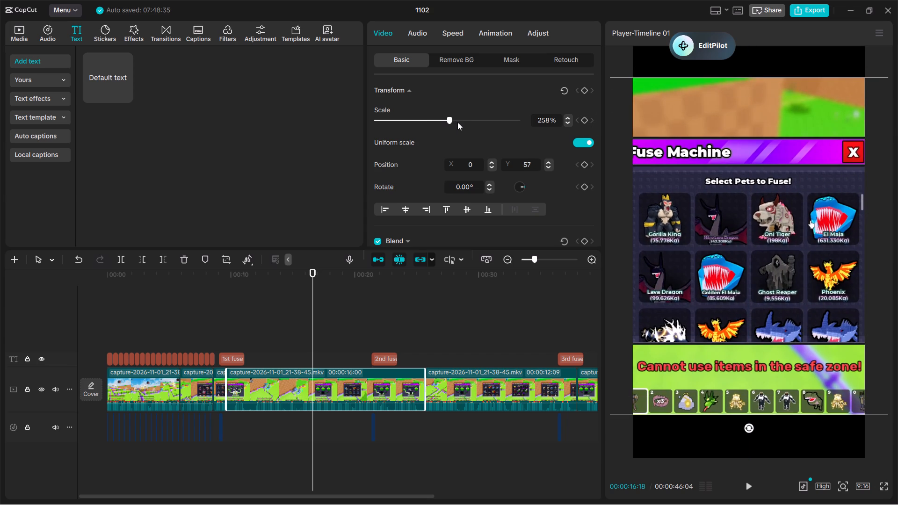
click(457, 122)
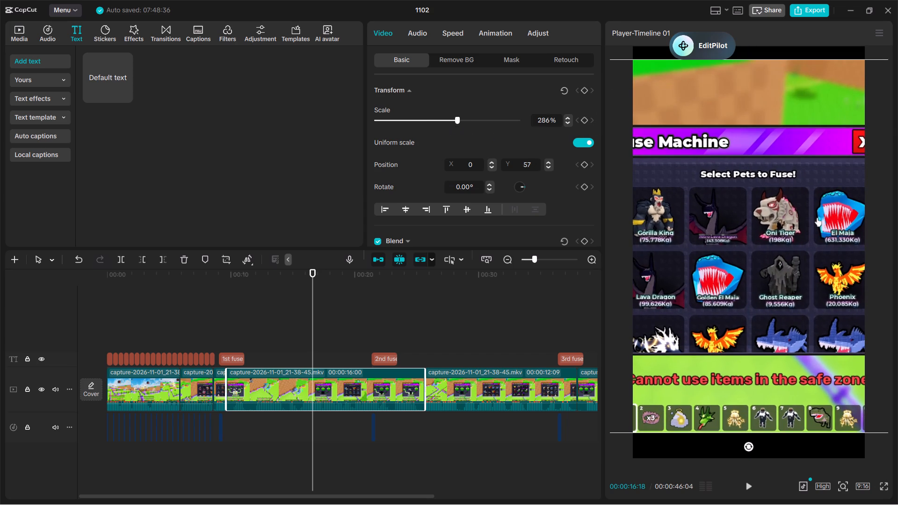
click(571, 126)
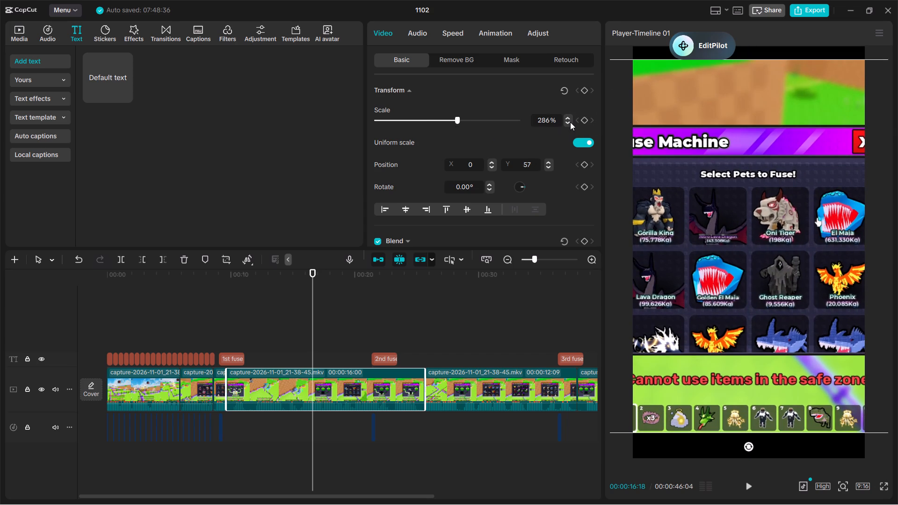
click(570, 122)
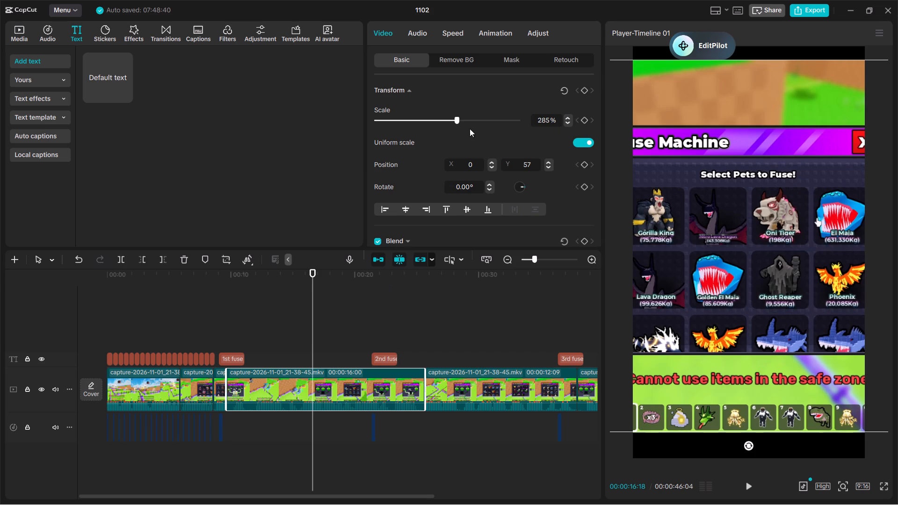
Copy the 285% scale value from the 00:00:16:00 clip and apply it to the first video clip.
double_click(546, 124)
key(ctrl+c)
key(ctrl+c)
key(ctrl+c)
click(132, 382)
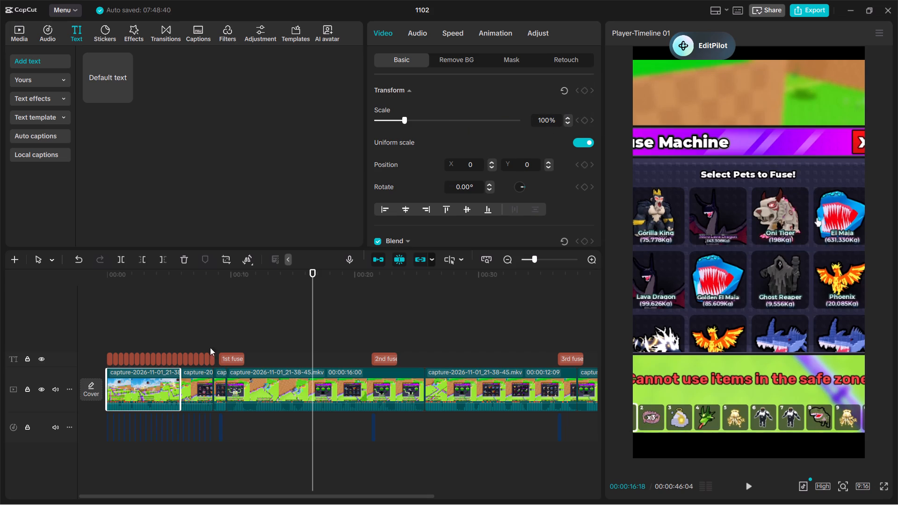
double_click(551, 118)
key(BackSpace)
key(ctrl+v)
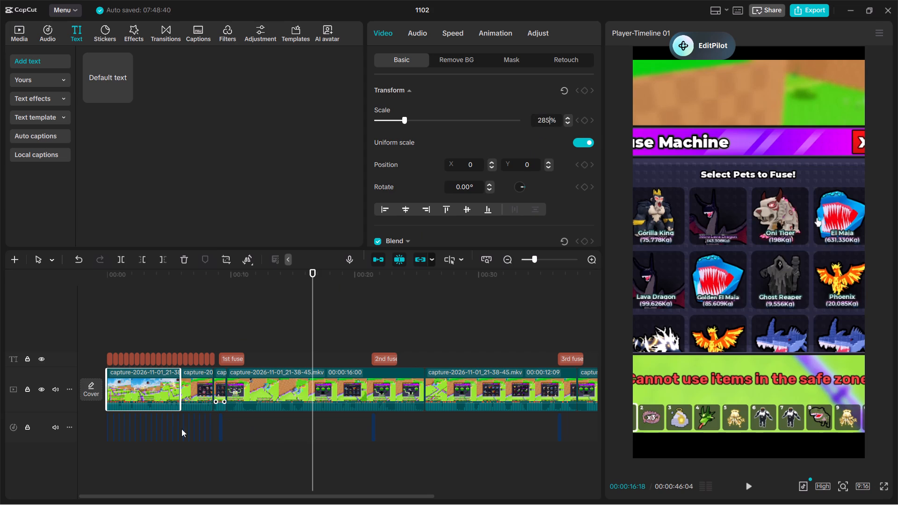
Set the scale of the second and third video clips, just before the 00:00:16:00 clip, to the copied 285%.
click(188, 384)
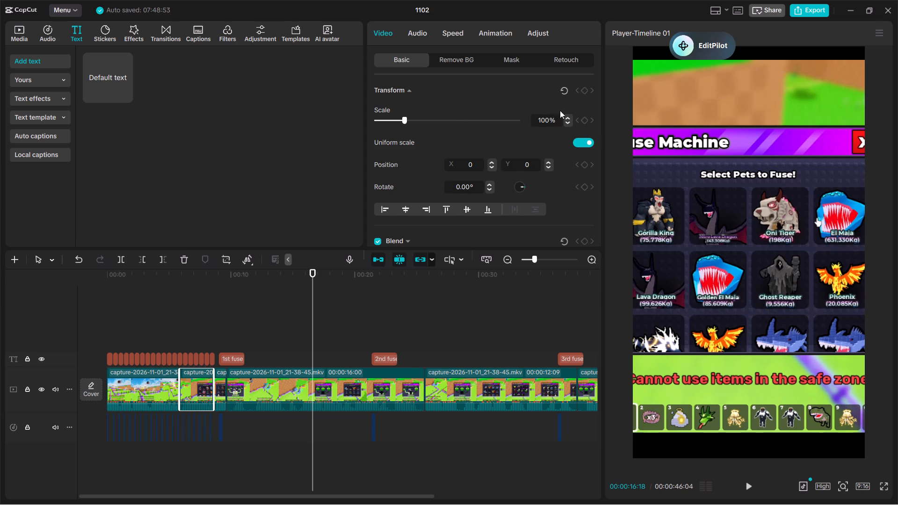
double_click(548, 123)
key(BackSpace)
key(ctrl+v)
key(ctrl+plus)
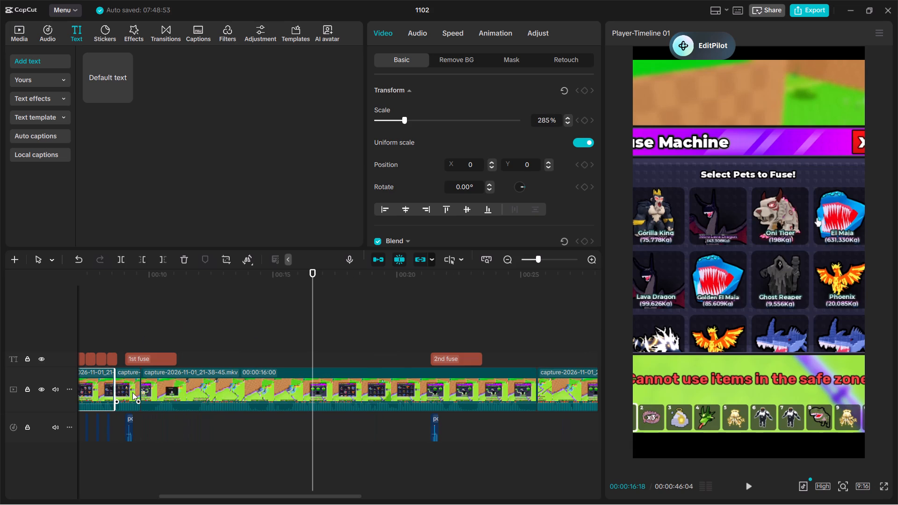
click(132, 392)
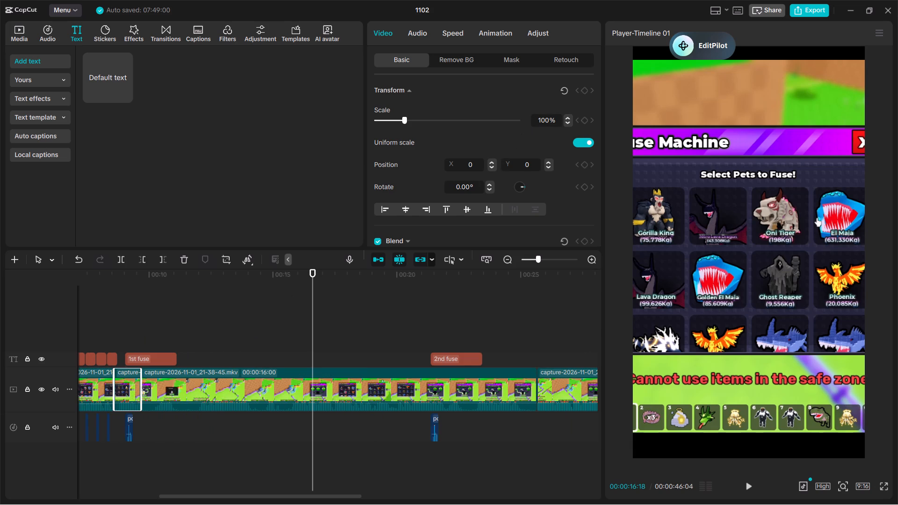
double_click(546, 118)
key(BackSpace)
key(ctrl+v)
click(550, 317)
Set the scale of the 00:00:12:09 video clip to the copied 285%.
click(564, 380)
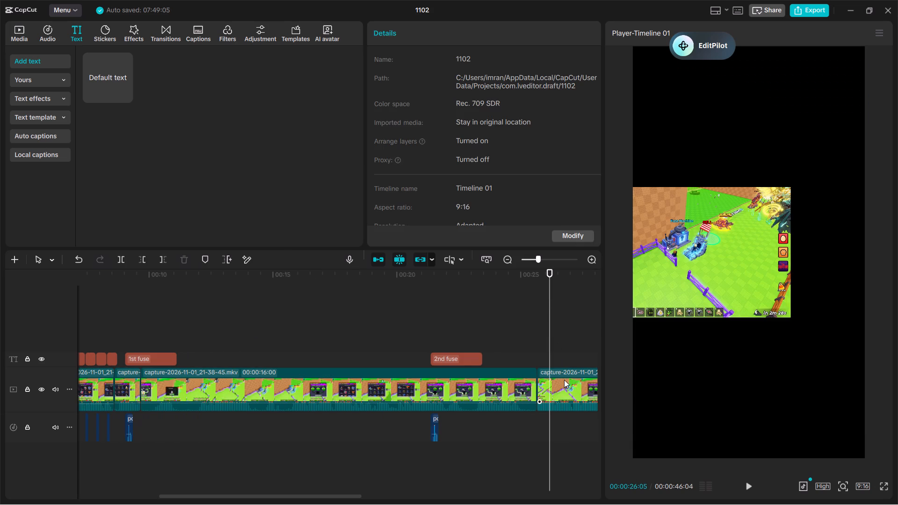
triple_click(541, 116)
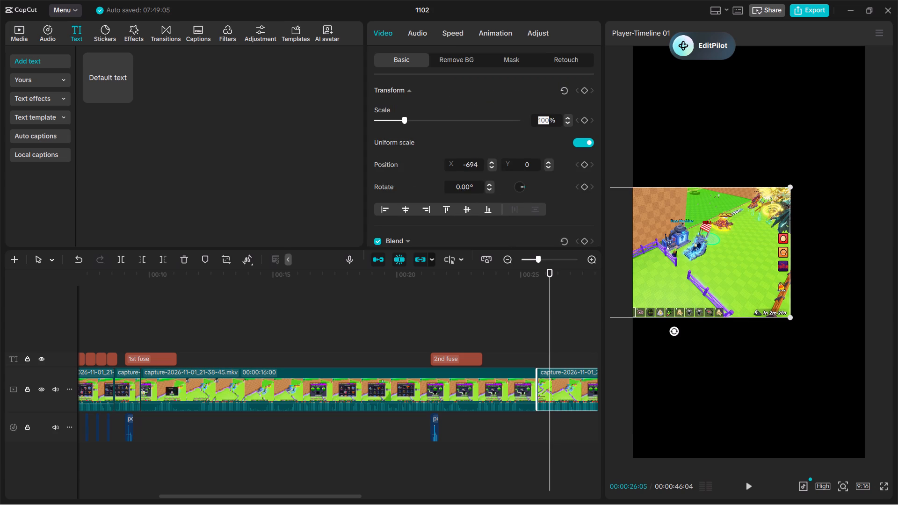
key(BackSpace)
key(ctrl+v)
drag(550, 302, 617, 331)
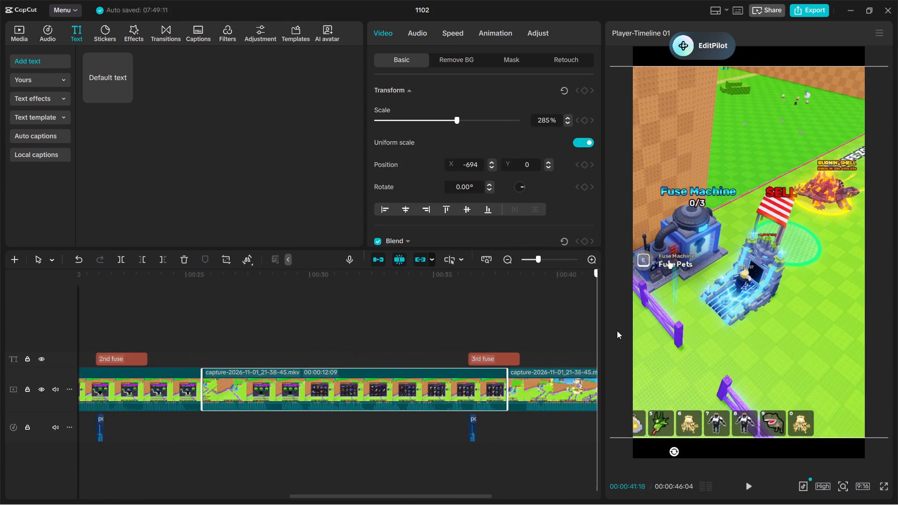
Set the scale of the final 00:00:08:05 video clip to the copied 285%.
drag(617, 331, 591, 335)
click(443, 361)
click(442, 380)
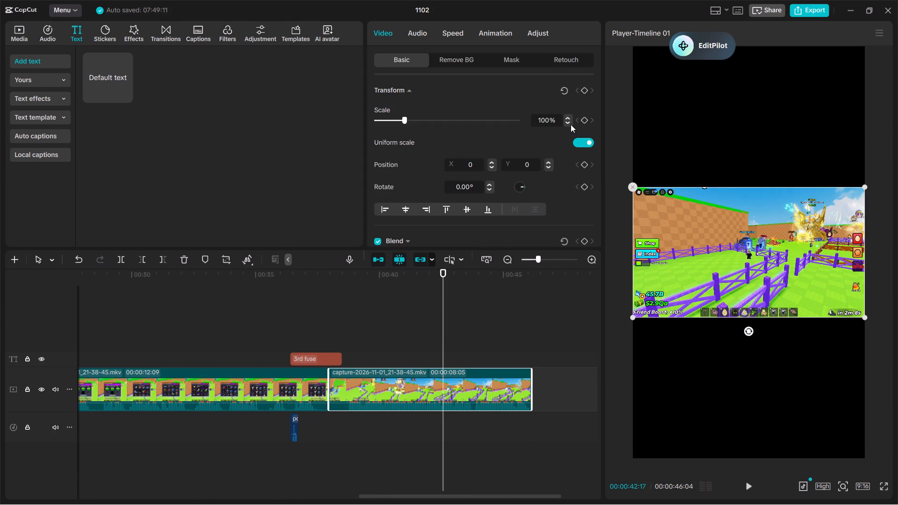
triple_click(552, 121)
key(BackSpace)
key(ctrl+v)
click(382, 343)
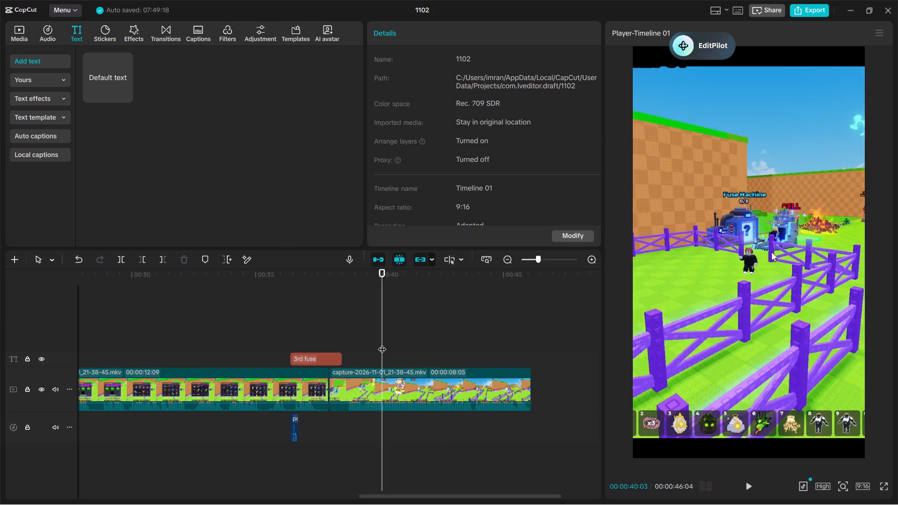
Play the opening through the 1st fuse caption and inspect around 00:00:07:26 to check the enlarged framing behind the captions.
drag(382, 343, 0, 431)
key(space)
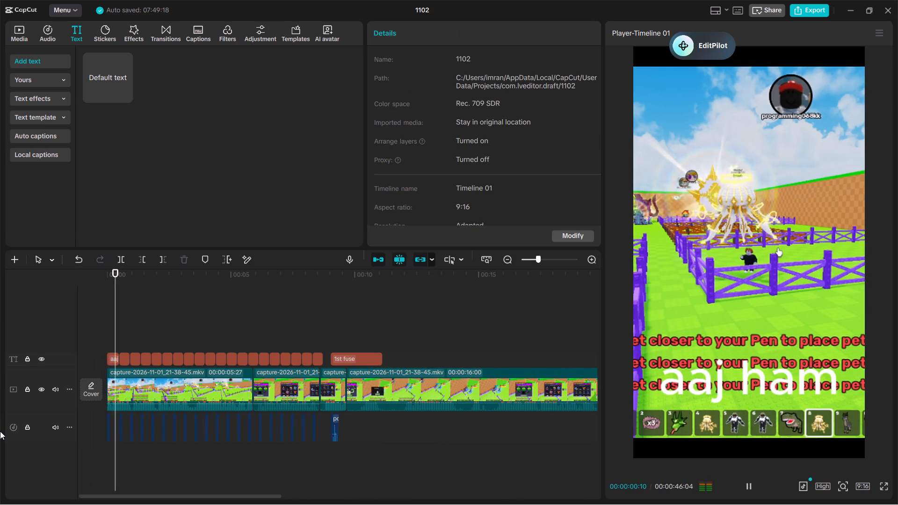
key(ctrl+minus)
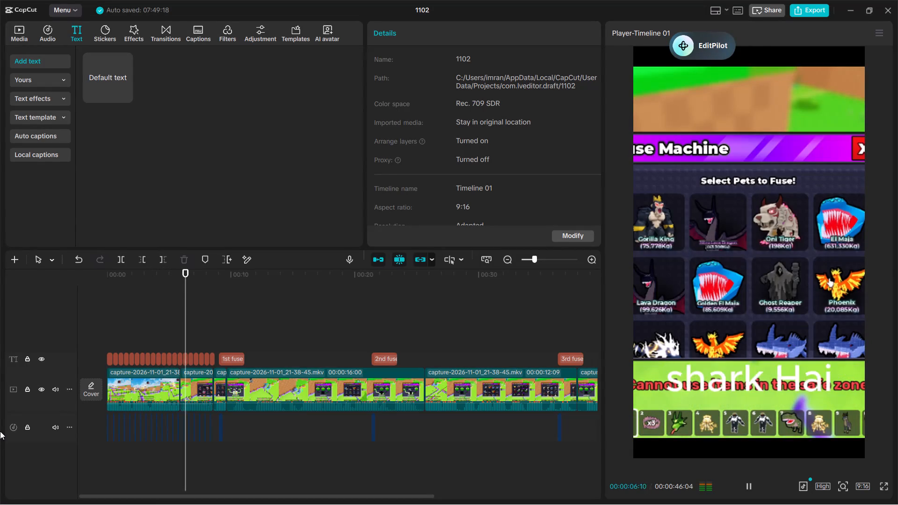
key(space)
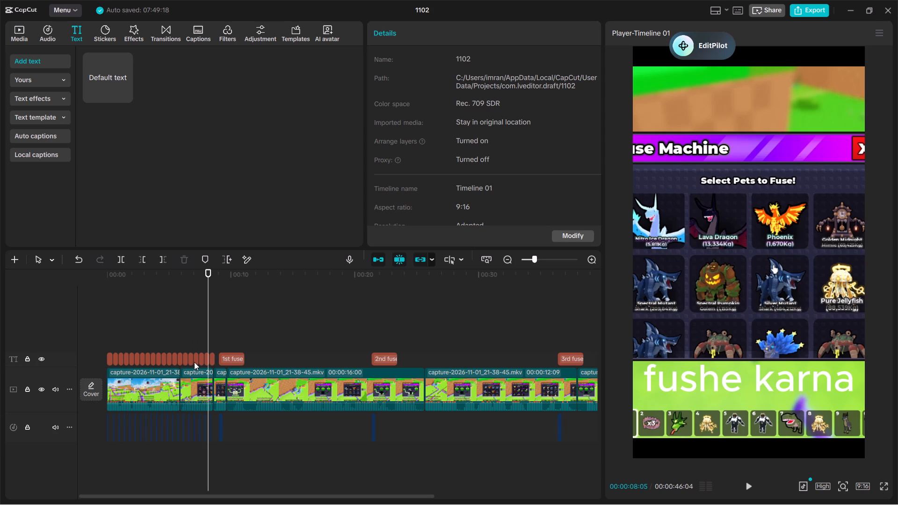
click(188, 319)
key(space)
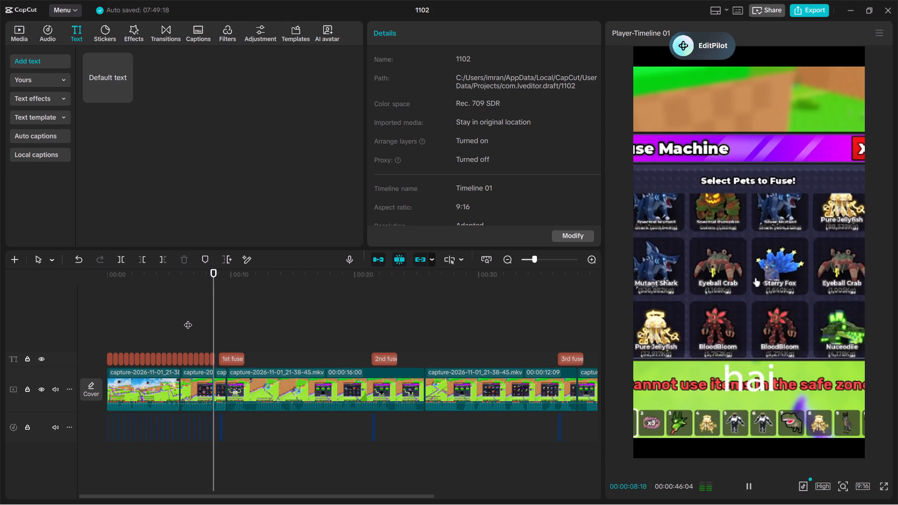
key(space)
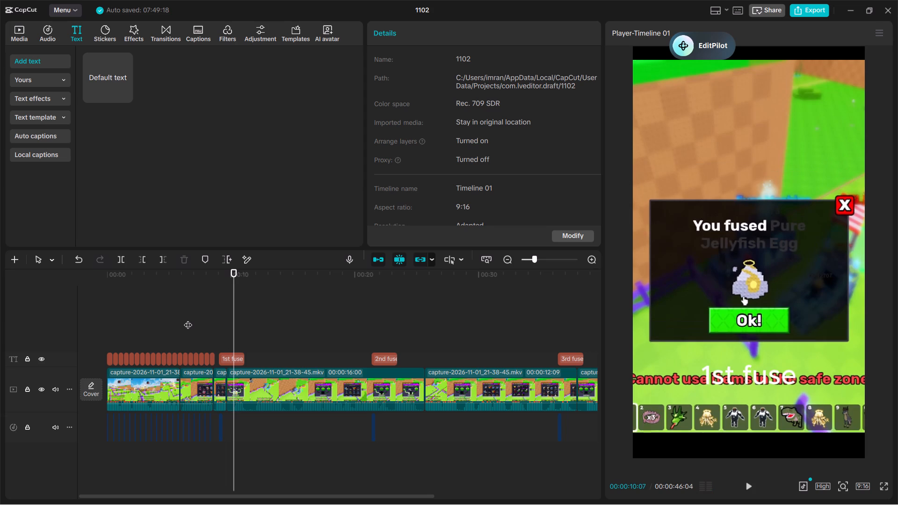
click(188, 319)
drag(159, 320, 0, 369)
click(188, 281)
drag(188, 281, 0, 341)
key(space)
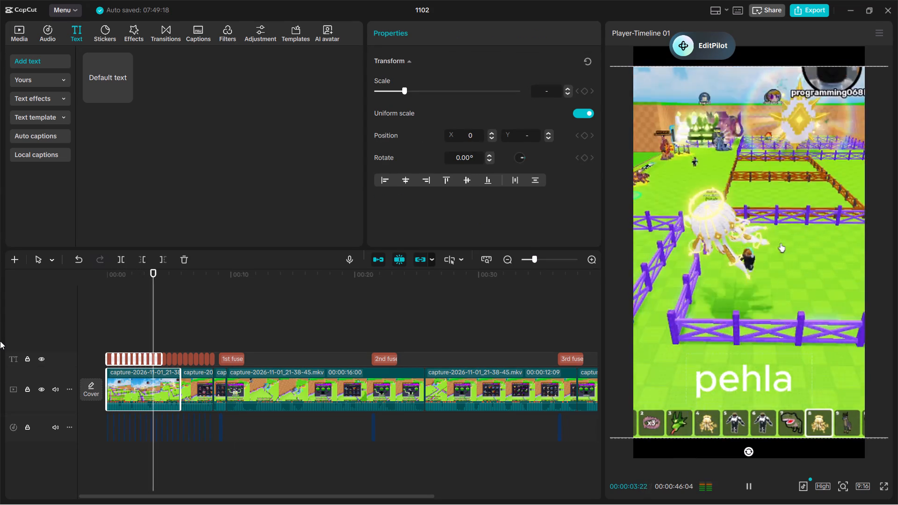
key(space)
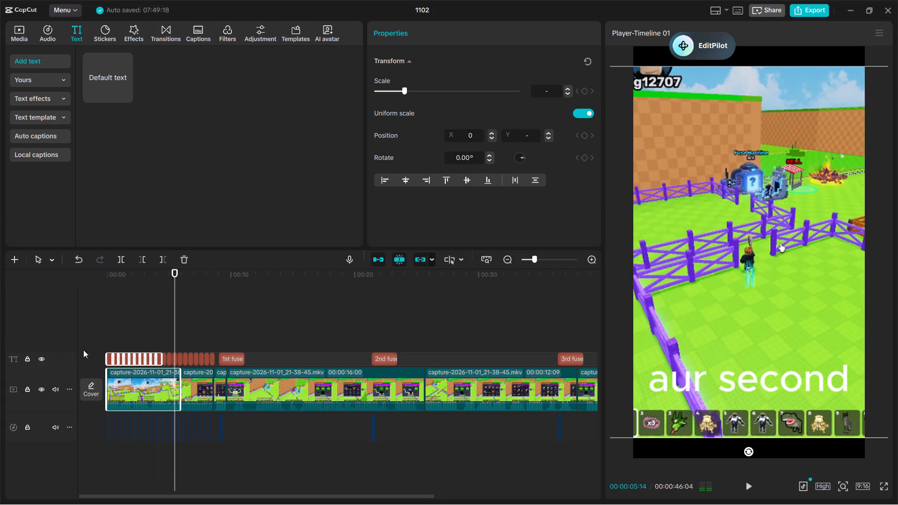
drag(251, 335, 262, 353)
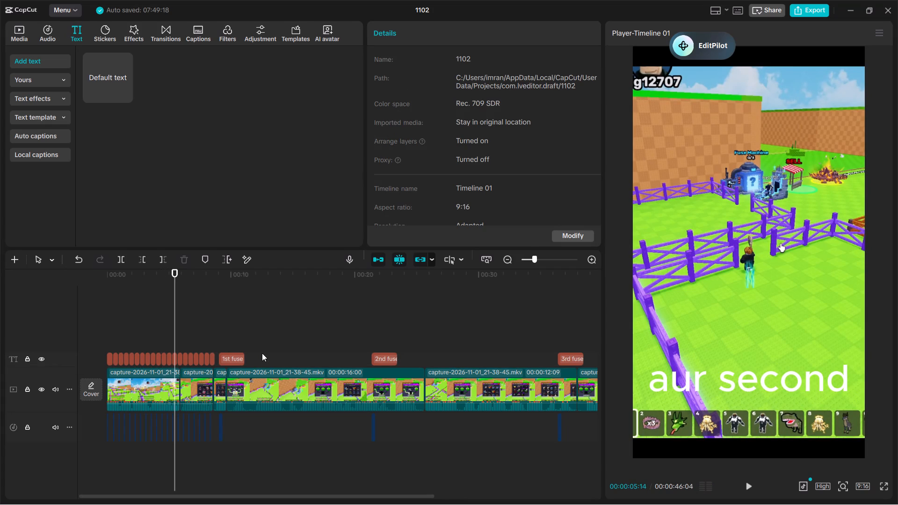
drag(266, 353, 204, 352)
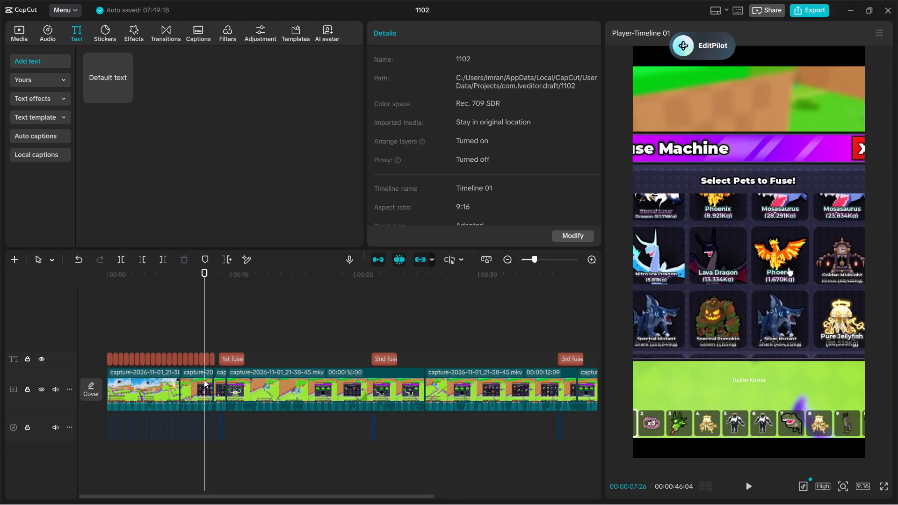
key(ctrl+plus)
key(ctrl+plus)
drag(403, 341, 389, 343)
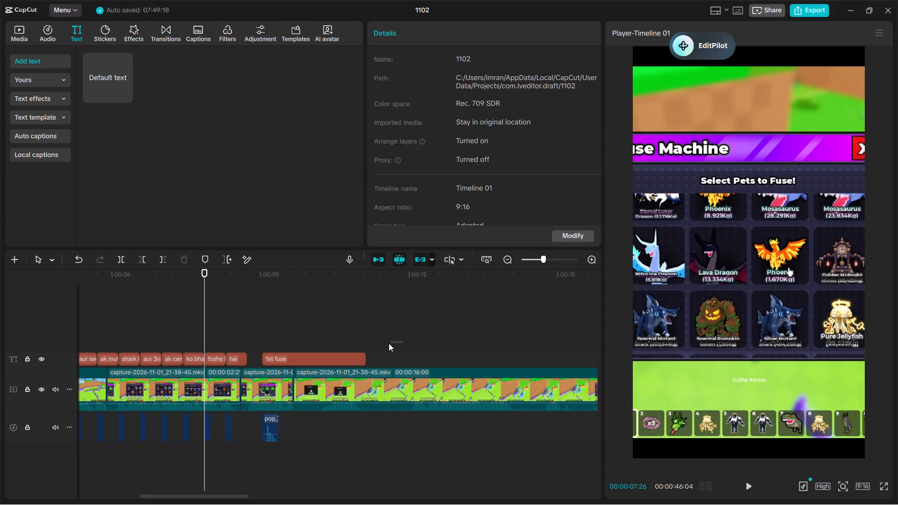
Make all the opening captions and the 1st fuse caption bold.
drag(389, 343, 82, 350)
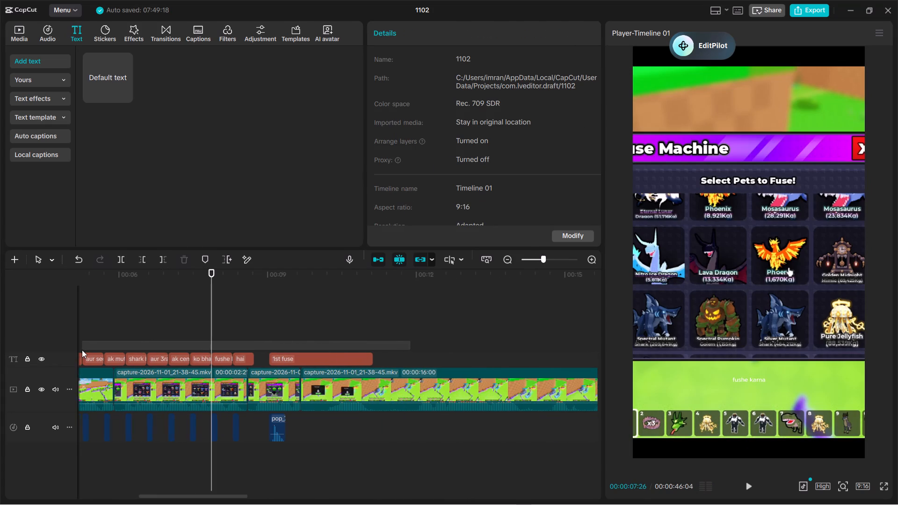
drag(82, 350, 41, 355)
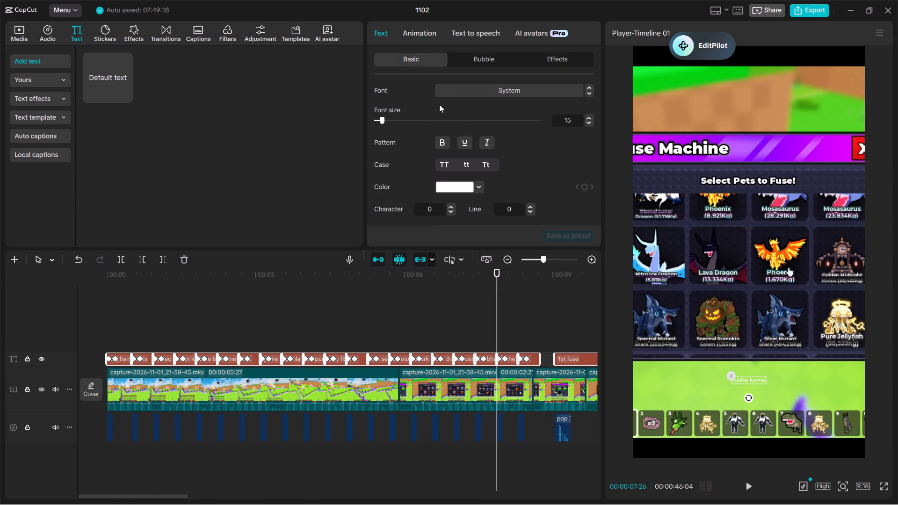
click(442, 143)
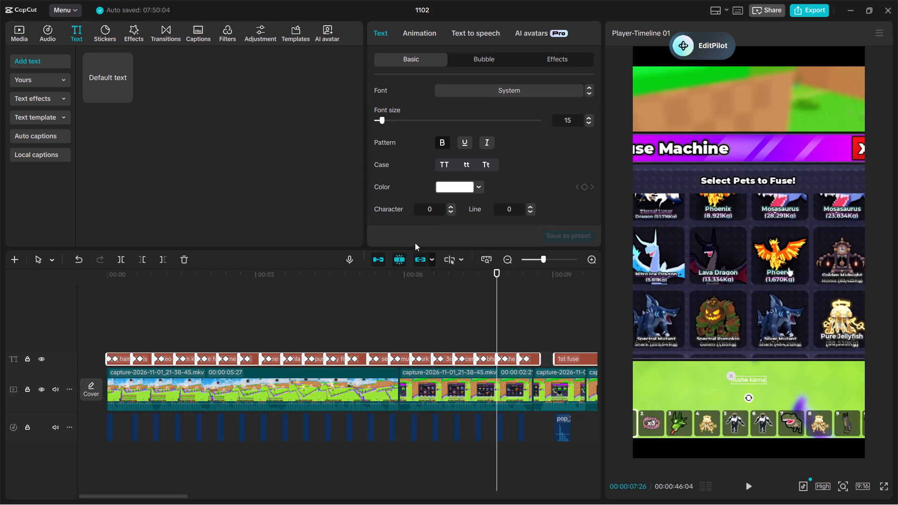
click(440, 137)
click(437, 137)
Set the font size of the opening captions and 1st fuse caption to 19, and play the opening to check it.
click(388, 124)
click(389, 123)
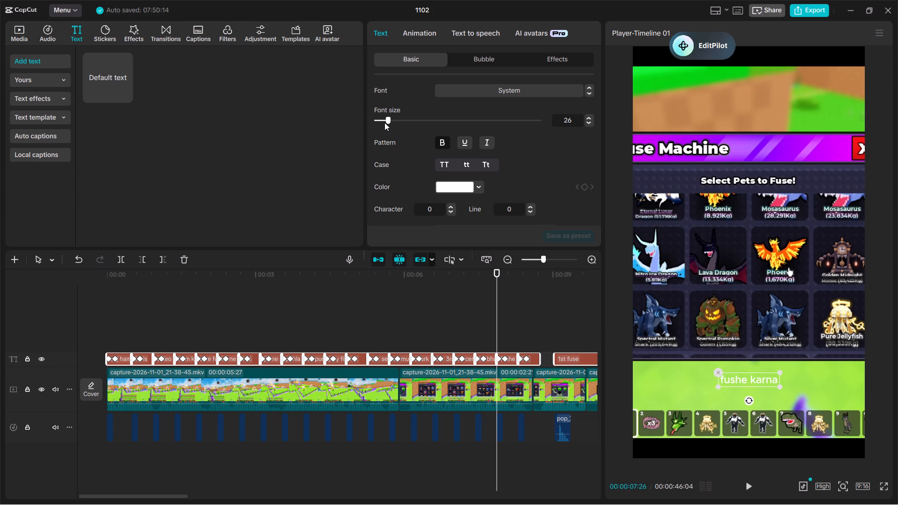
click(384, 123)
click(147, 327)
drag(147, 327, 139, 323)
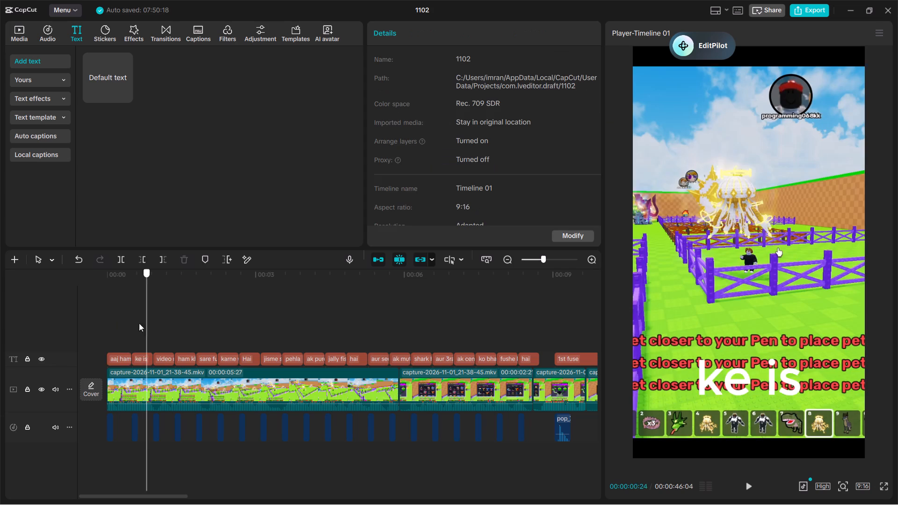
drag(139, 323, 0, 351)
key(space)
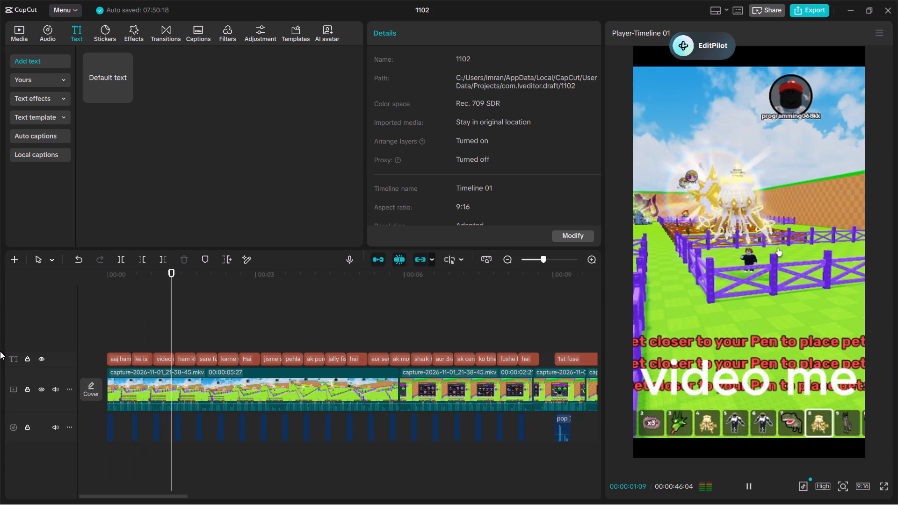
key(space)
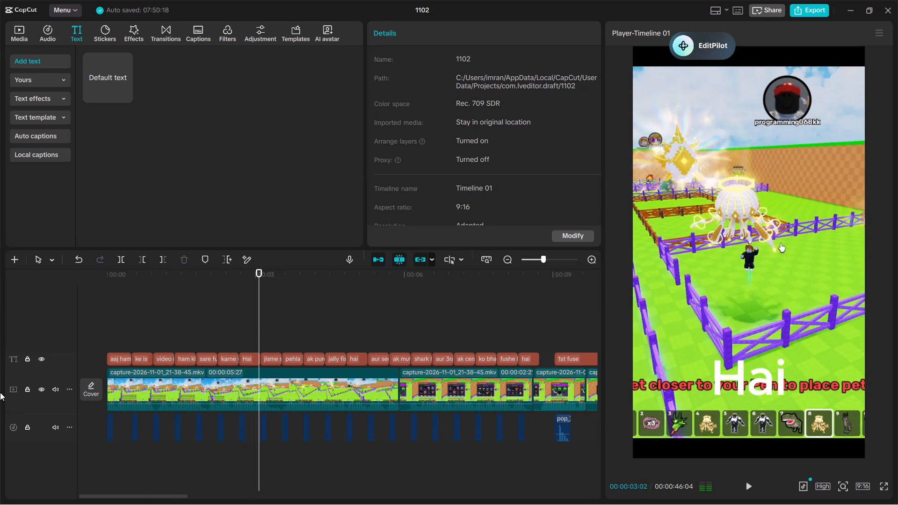
Select every caption from the opening through 3rd fuse and set their font size to 9.
drag(127, 346, 163, 360)
drag(163, 360, 520, 355)
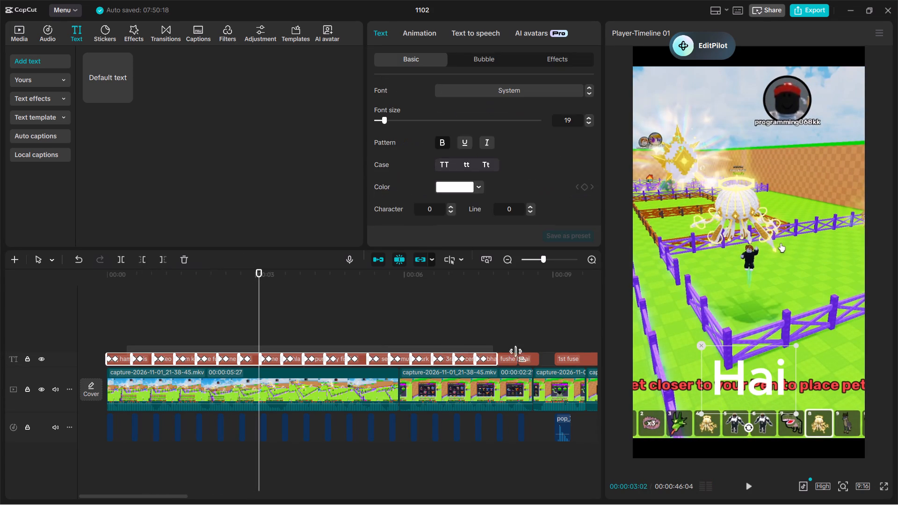
drag(520, 355, 560, 350)
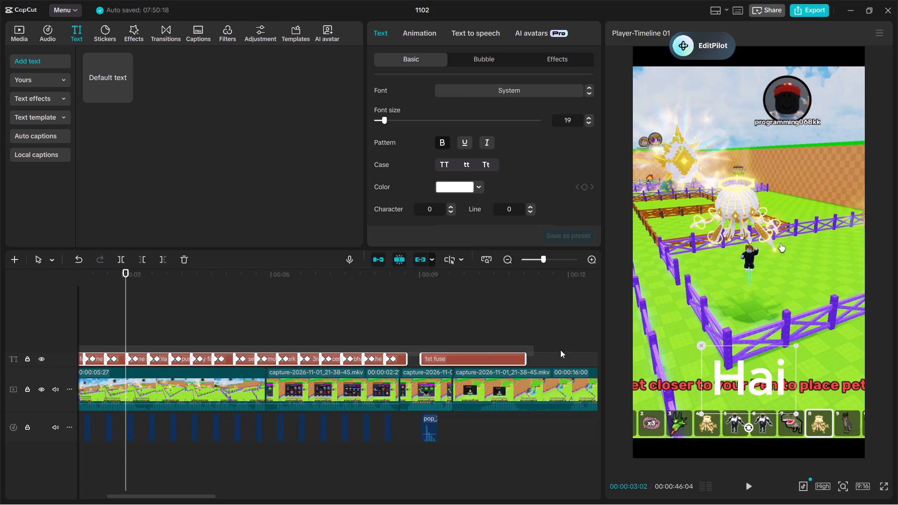
drag(560, 350, 642, 351)
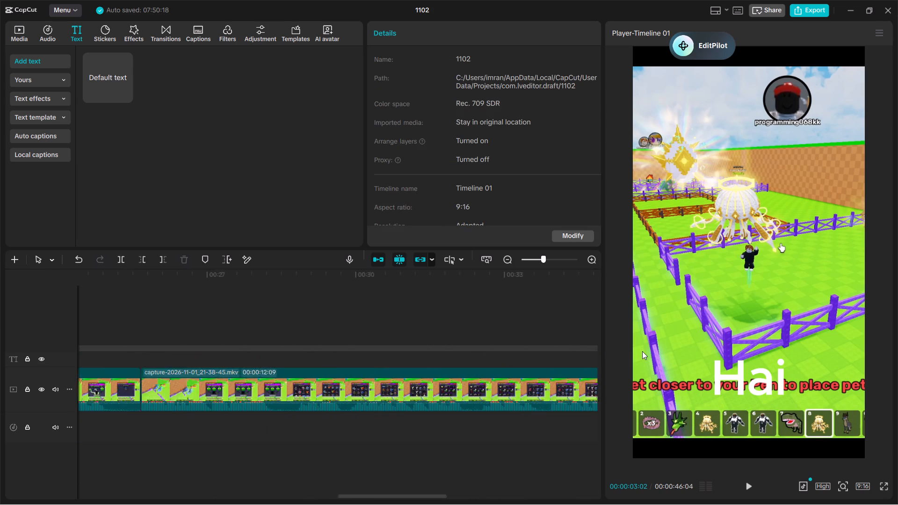
drag(642, 351, 618, 360)
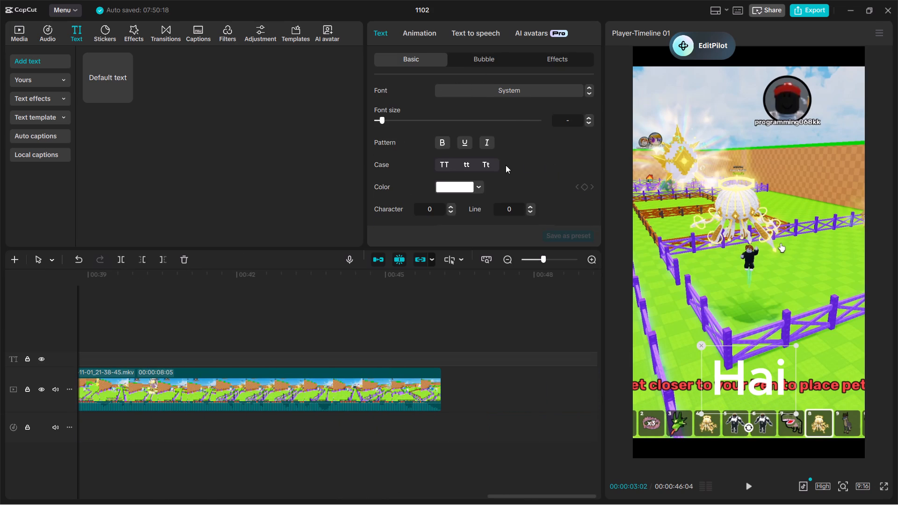
click(587, 124)
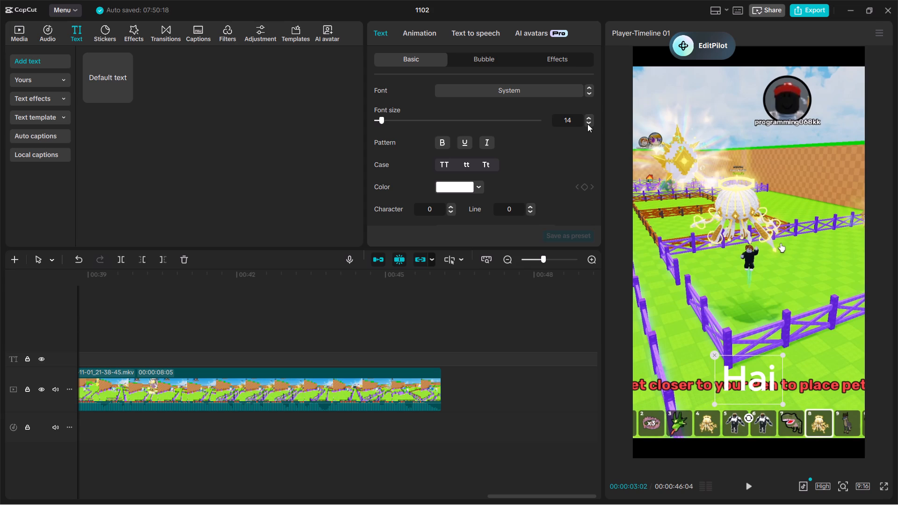
click(587, 124)
double_click(587, 124)
click(587, 124)
click(587, 124)
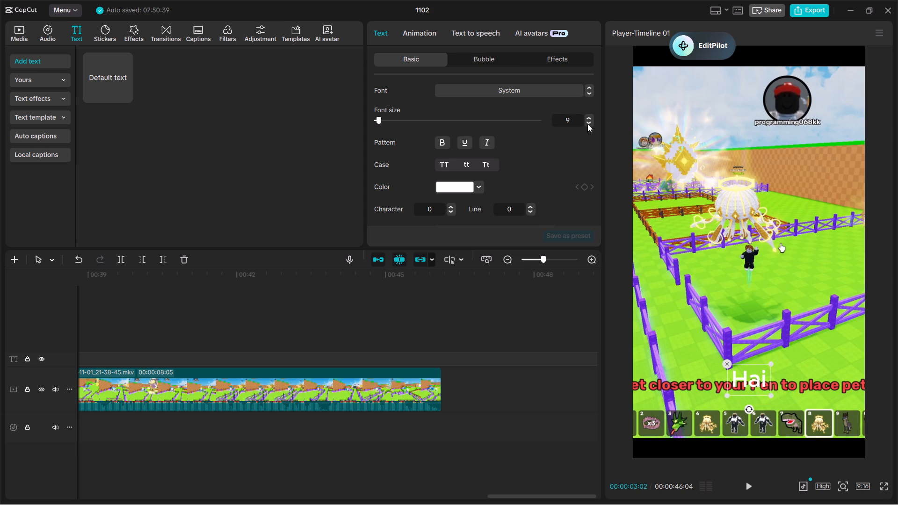
Play the short from the start into the 00:00:12:09 clip to check caption size and footage framing.
click(203, 320)
drag(203, 320, 0, 445)
key(space)
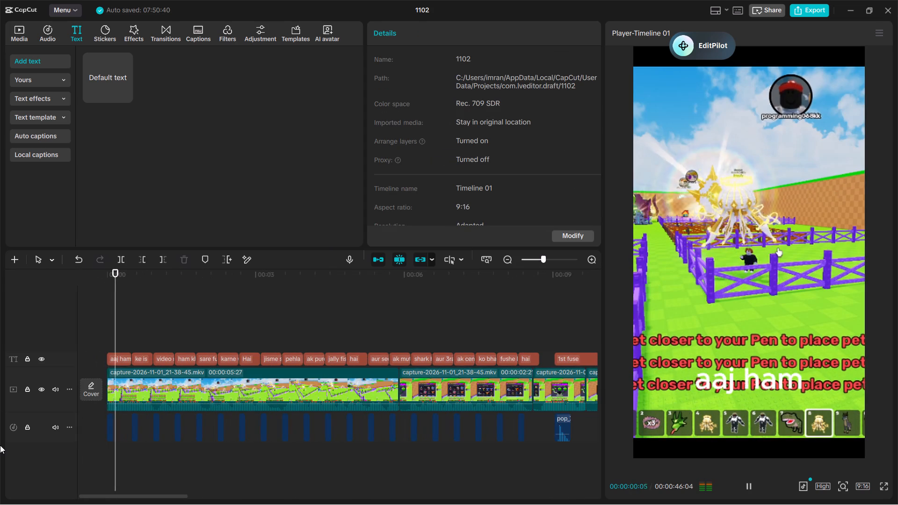
key(ctrl+minus)
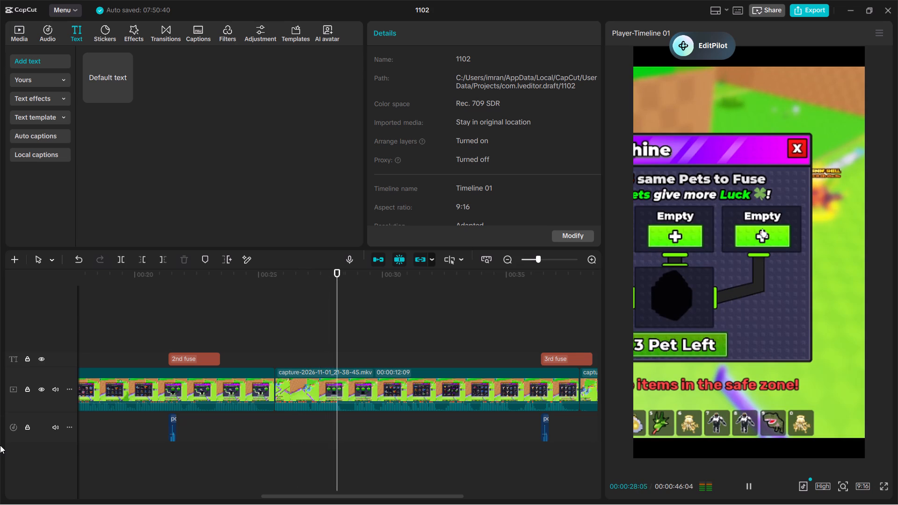
key(space)
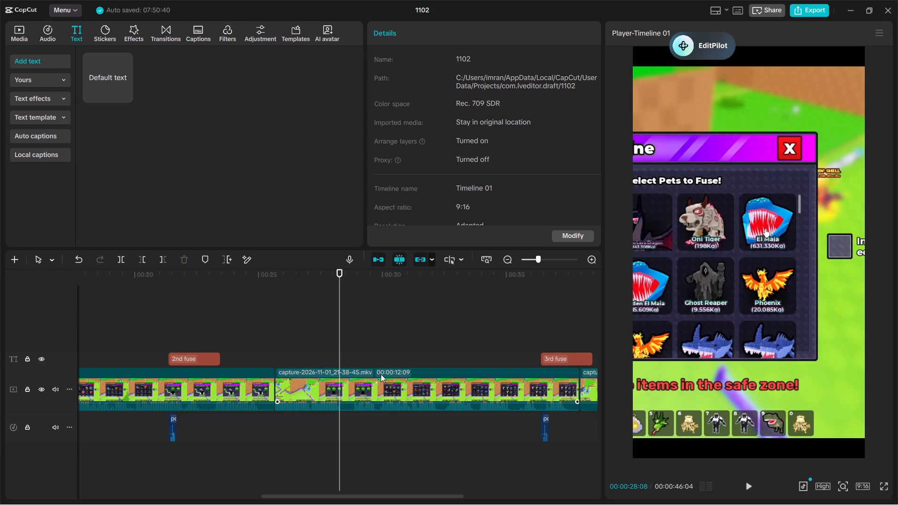
Recentre the 00:00:12:09 video clip in the frame at position X 0, Y 0.
click(381, 374)
click(348, 384)
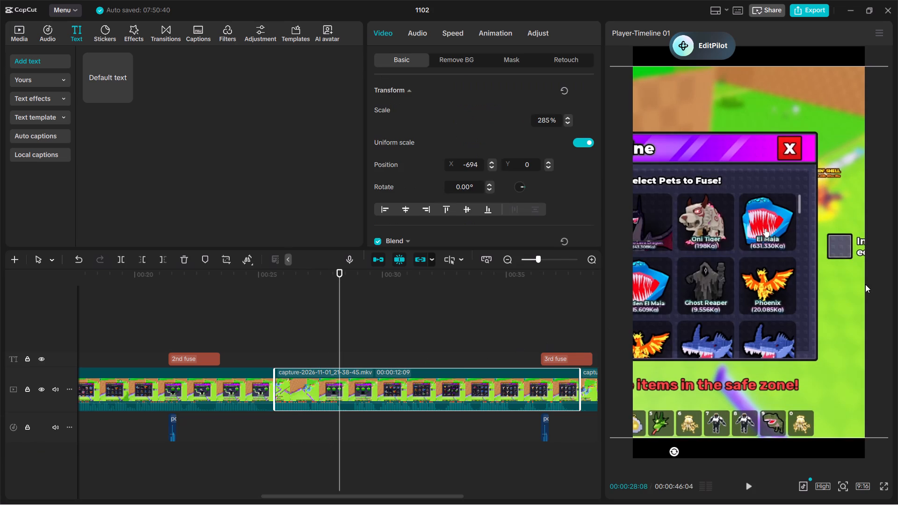
drag(794, 288, 873, 292)
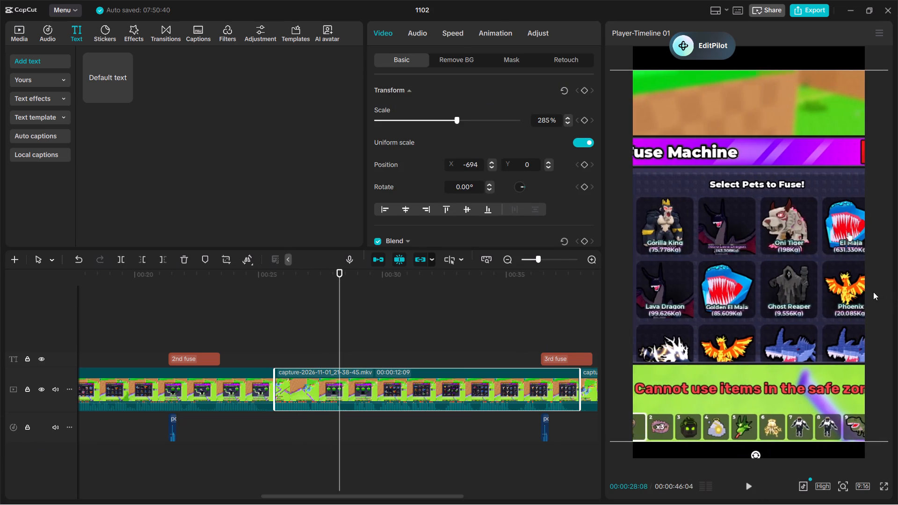
drag(873, 292, 869, 292)
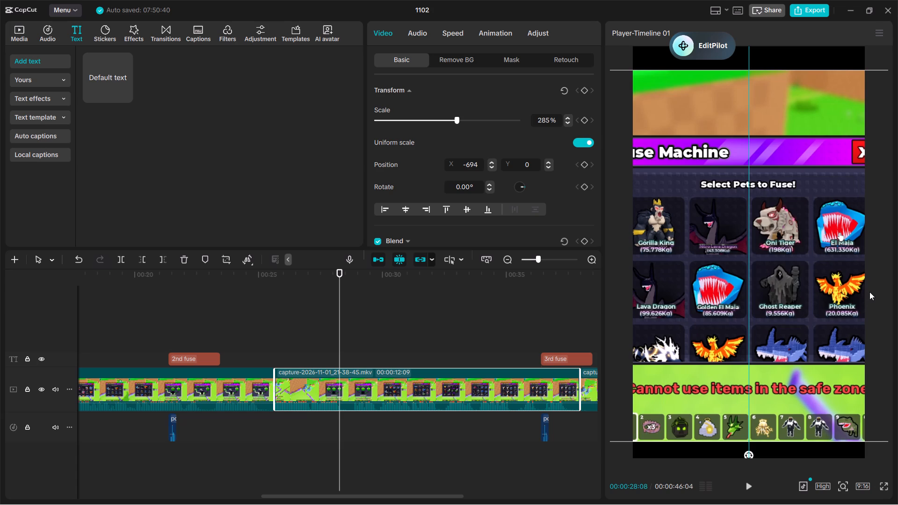
drag(869, 292, 869, 284)
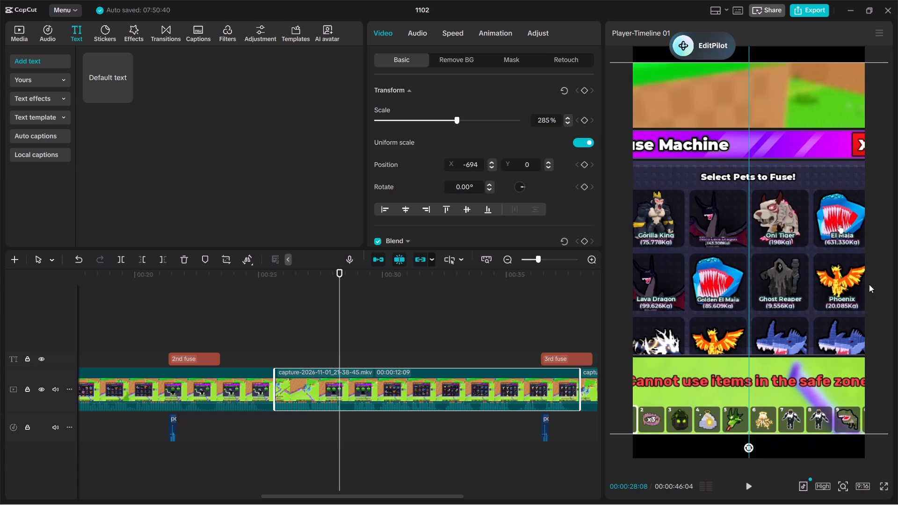
drag(869, 284, 867, 288)
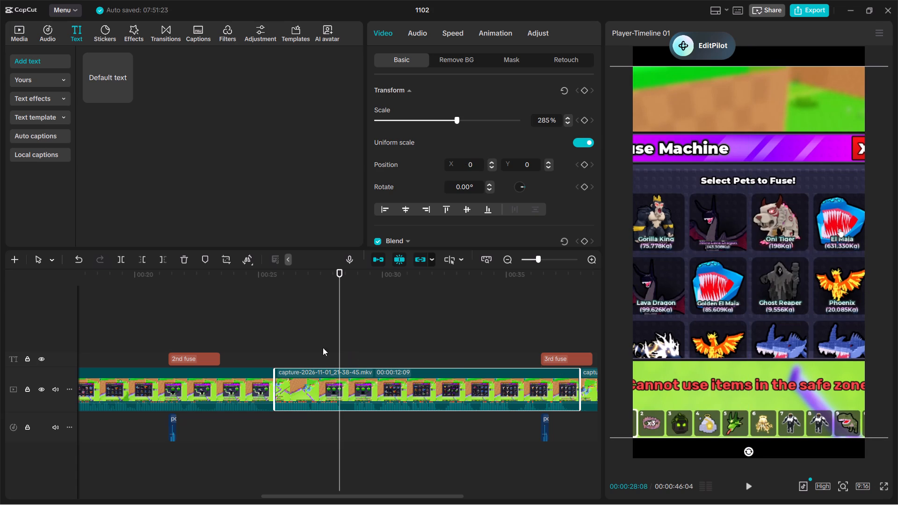
Play the rest of the timeline from before the 00:00:12:09 clip, and replay the opening captions to review the edit.
click(284, 341)
click(247, 345)
key(space)
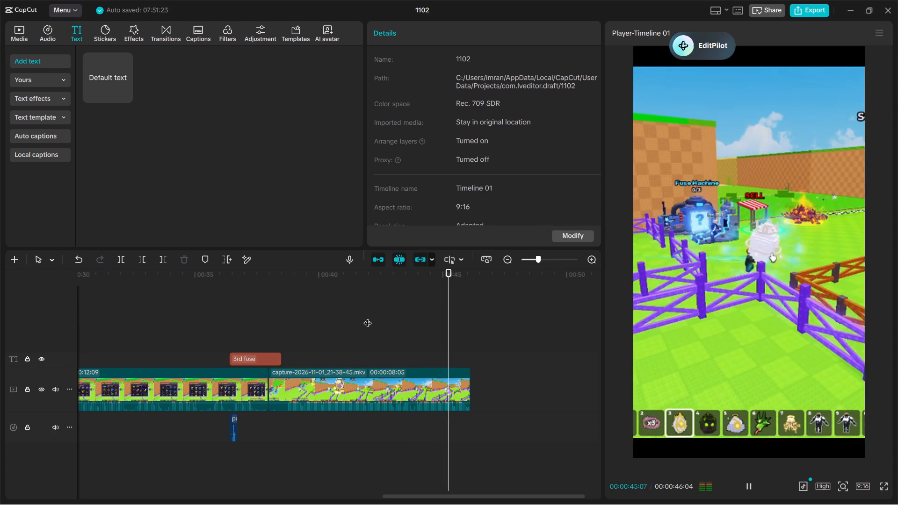
key(space)
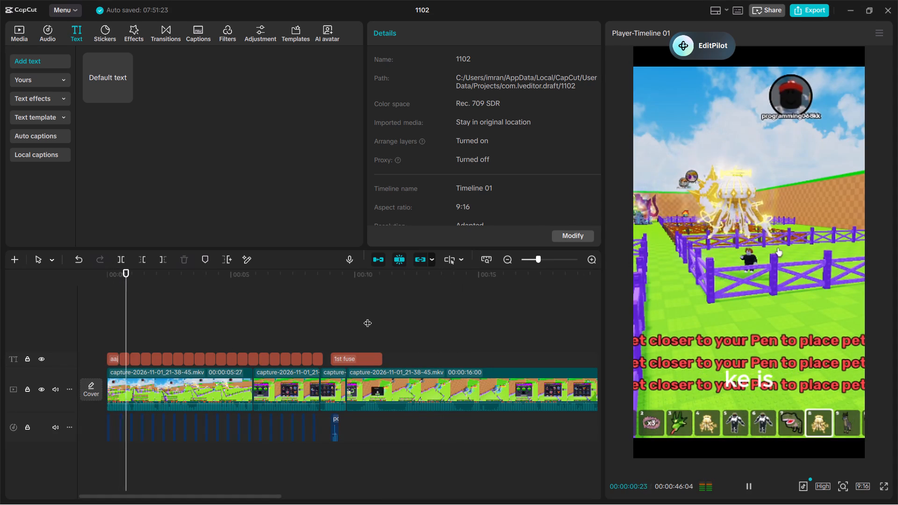
key(ctrl+minus)
key(ctrl+minus)
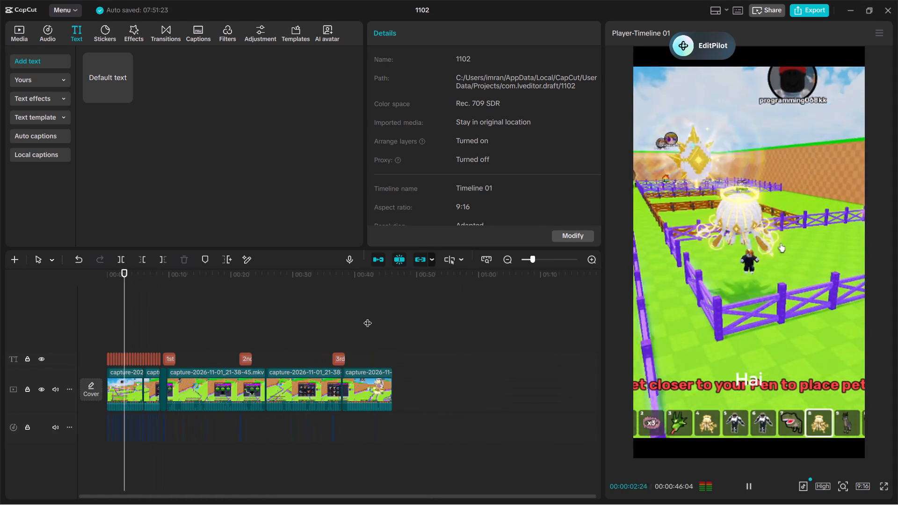
key(space)
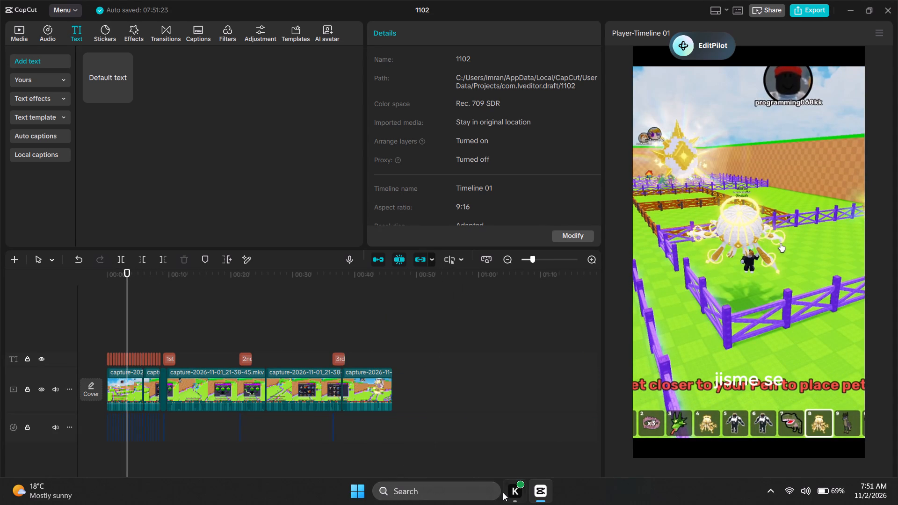